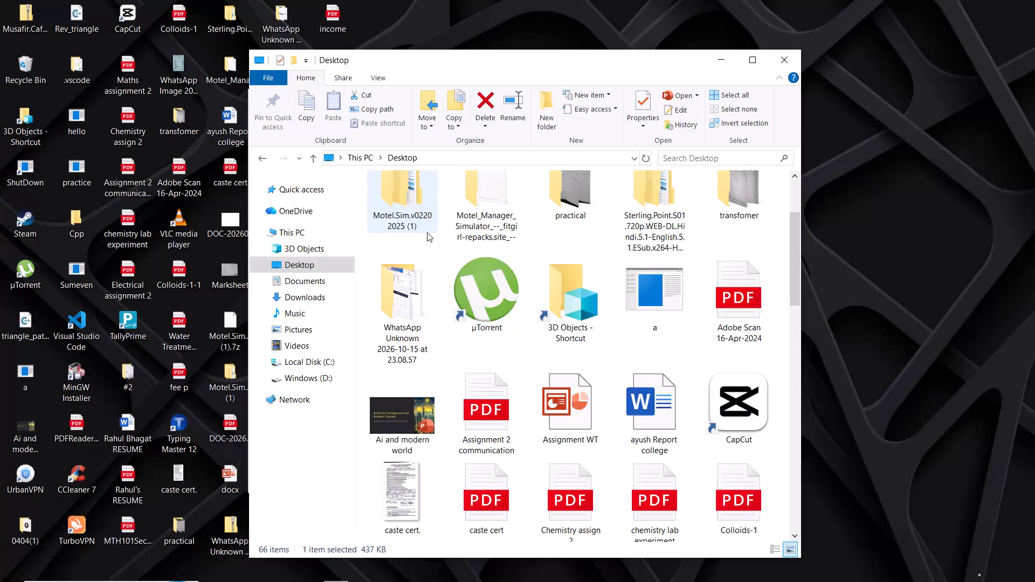
Open the Comparative_Advantage_HOS_Simple_10_Slide_Presentation file from the Desktop folder.
scroll(427, 232, up, 11)
scroll(427, 232, down, 1)
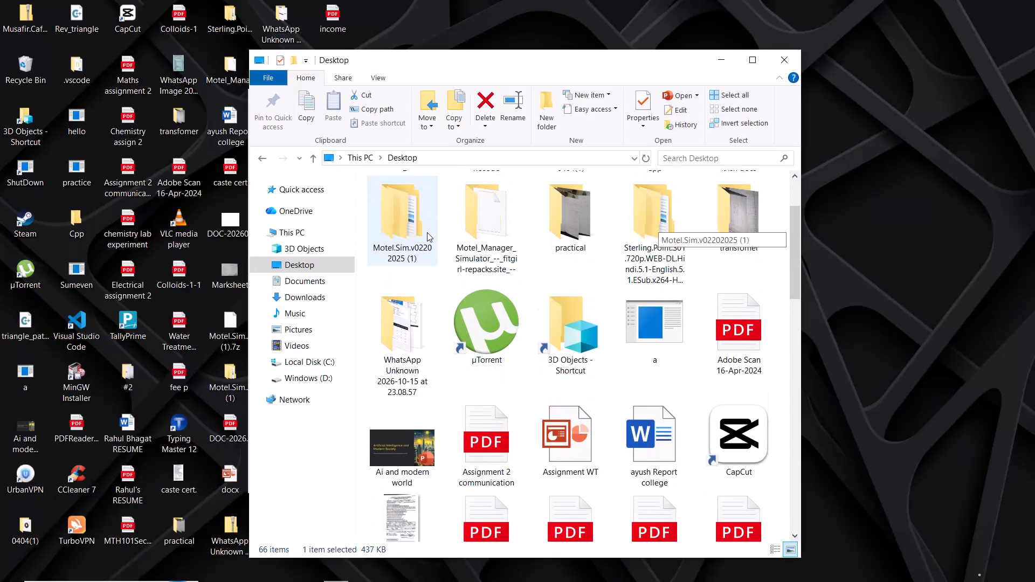
scroll(427, 232, down, 4)
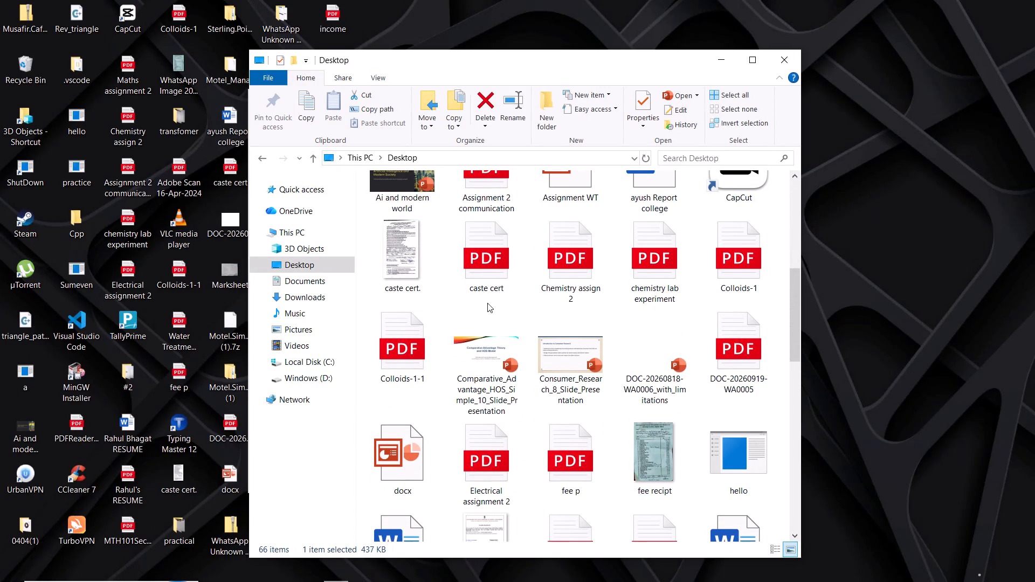
double_click(486, 351)
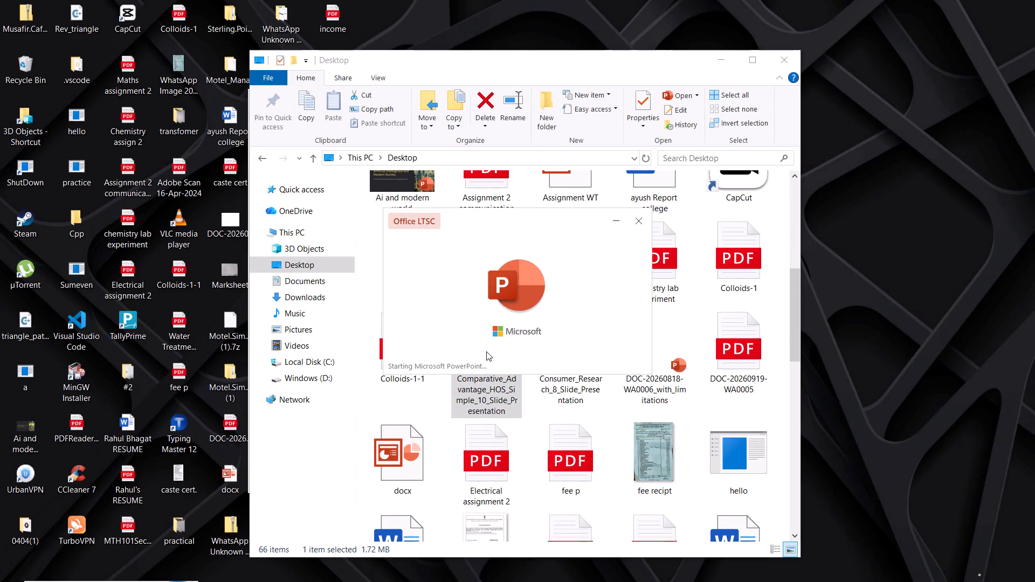
Convert the three bullet points on slide 2, Meaning of Comparative Advantage, into a Vertical Block List SmartArt graphic.
click(101, 244)
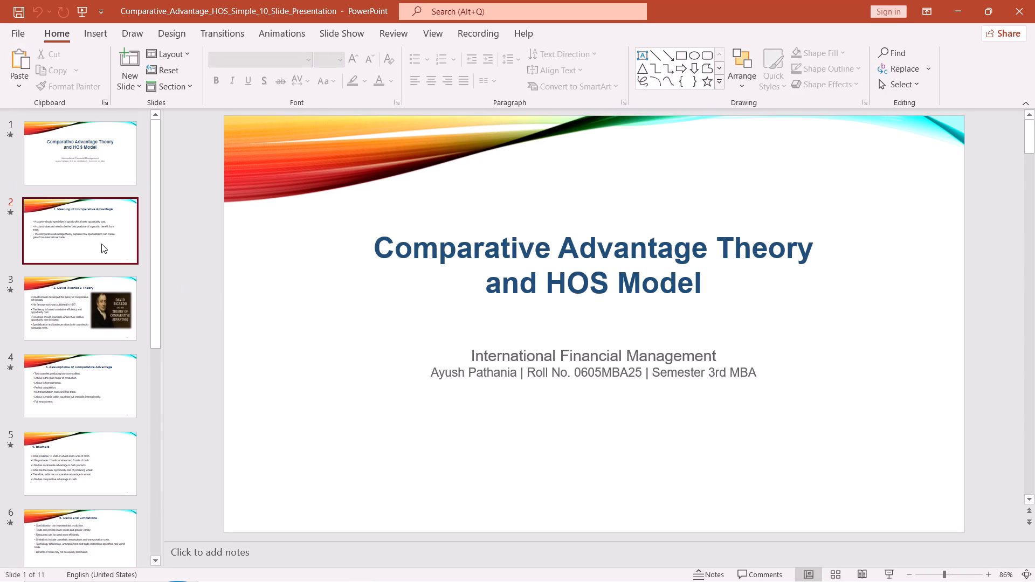
drag(288, 260, 444, 335)
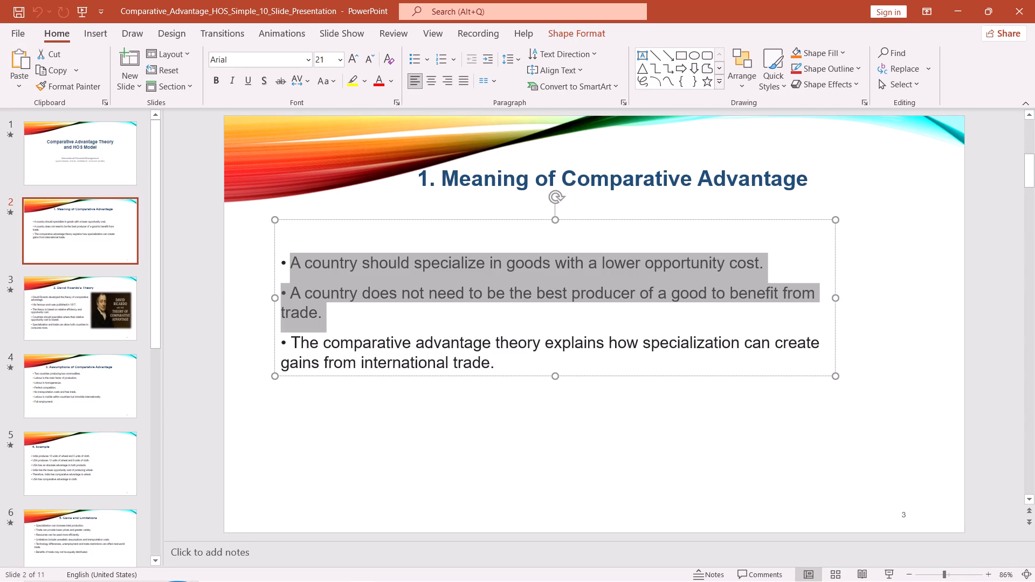
drag(444, 335, 496, 362)
right_click(434, 322)
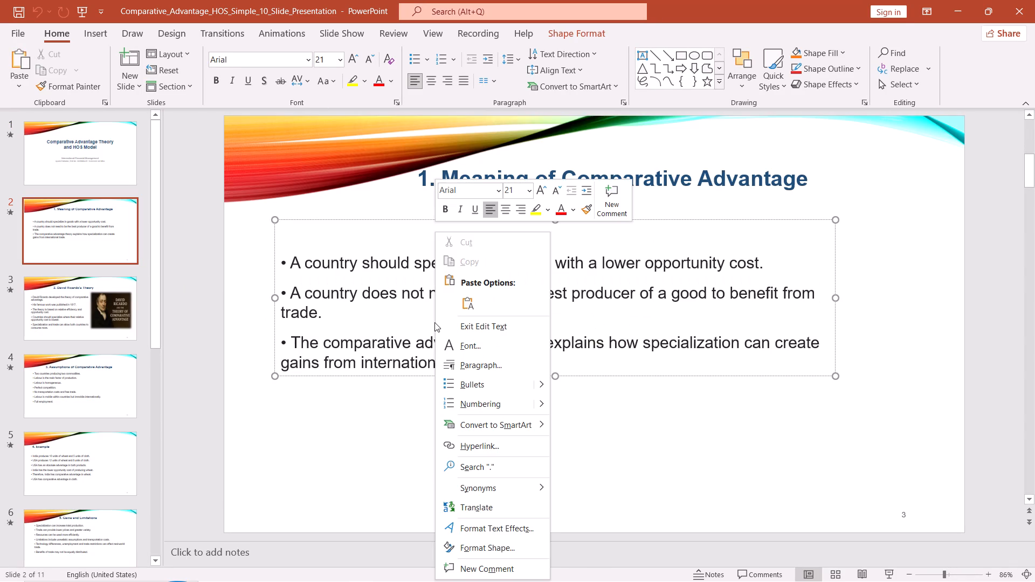
click(294, 254)
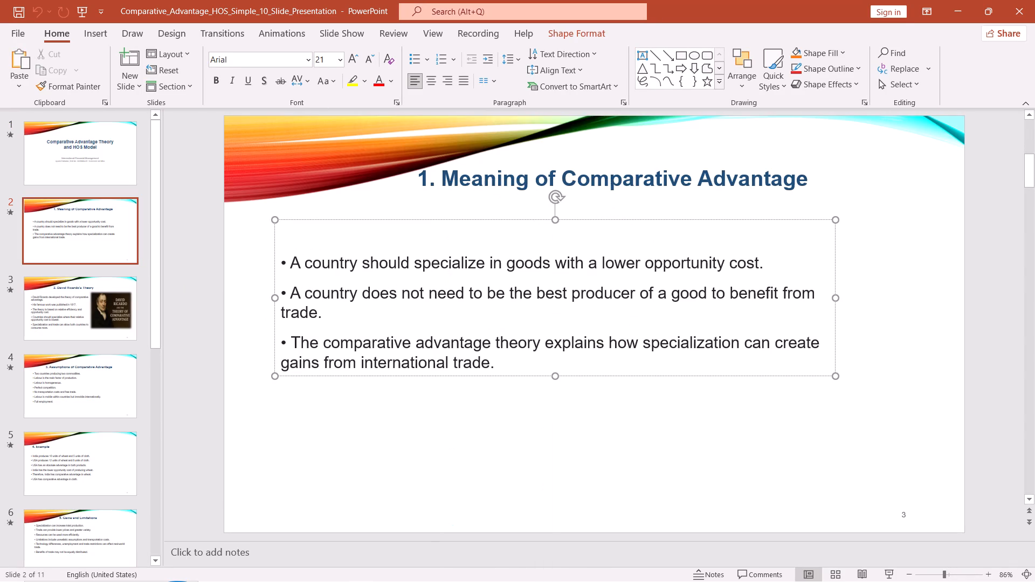
drag(294, 254, 496, 371)
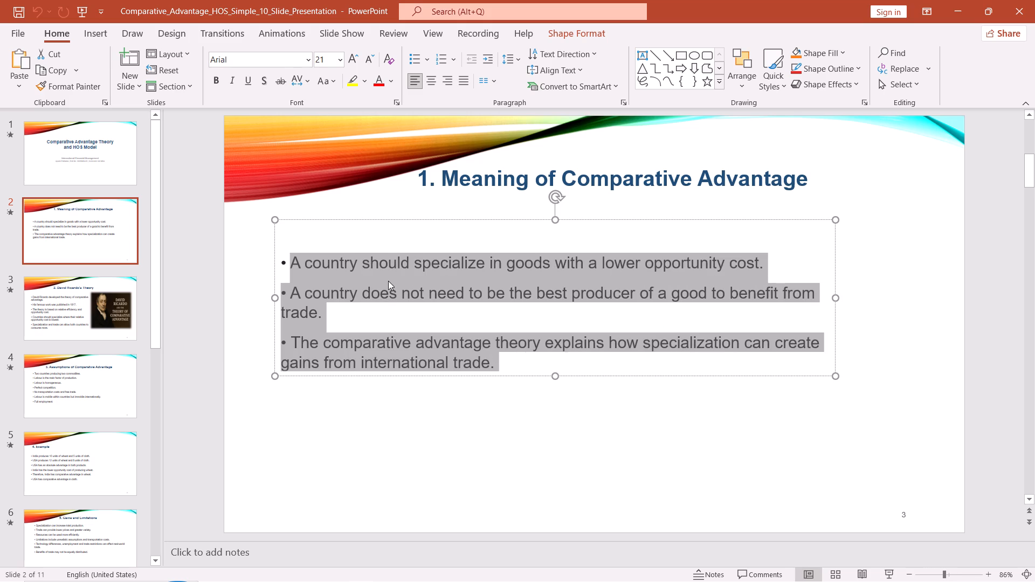
right_click(388, 280)
click(481, 426)
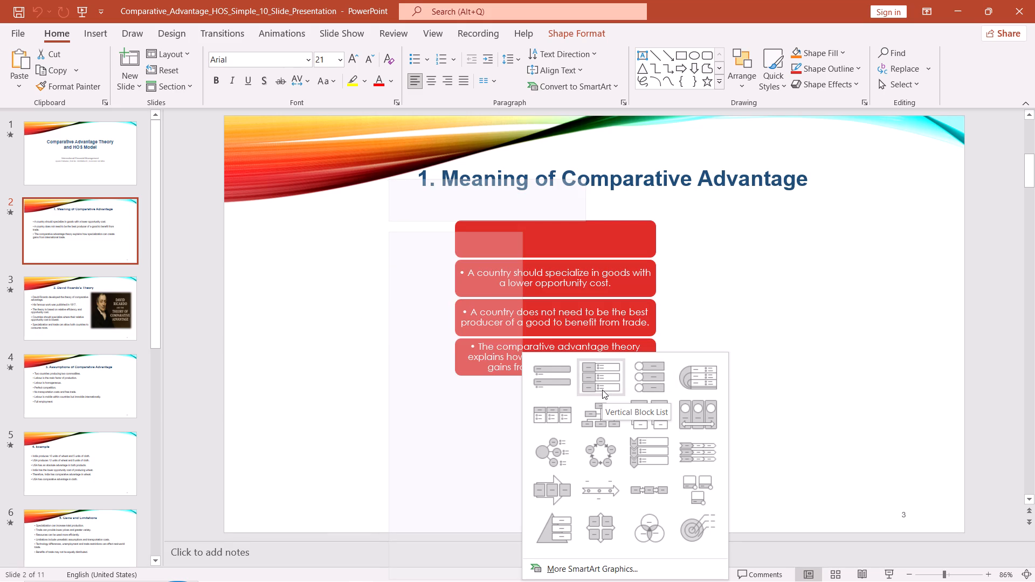
click(602, 390)
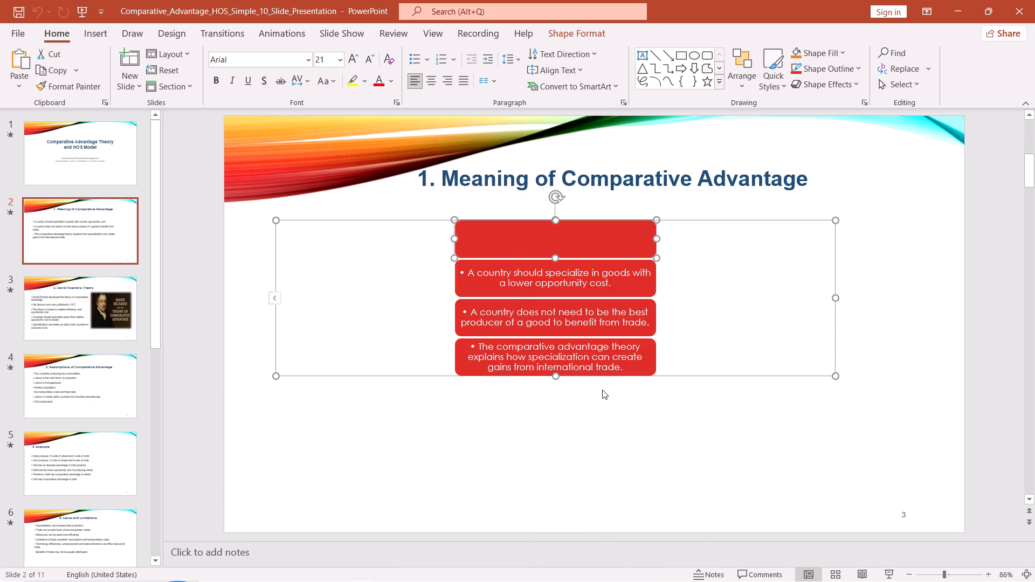
Cut the empty top block from the SmartArt graphic.
right_click(599, 248)
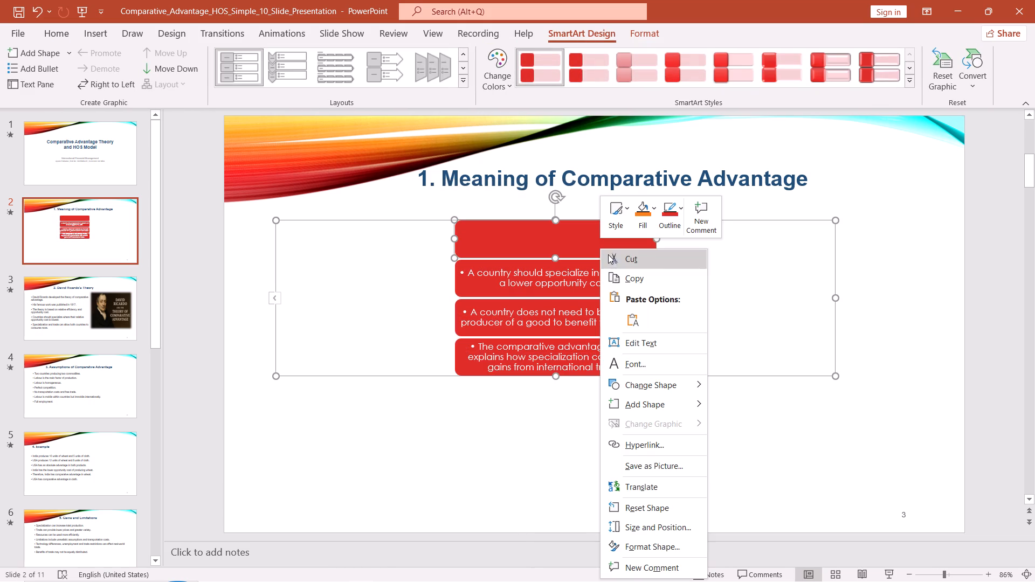
click(616, 260)
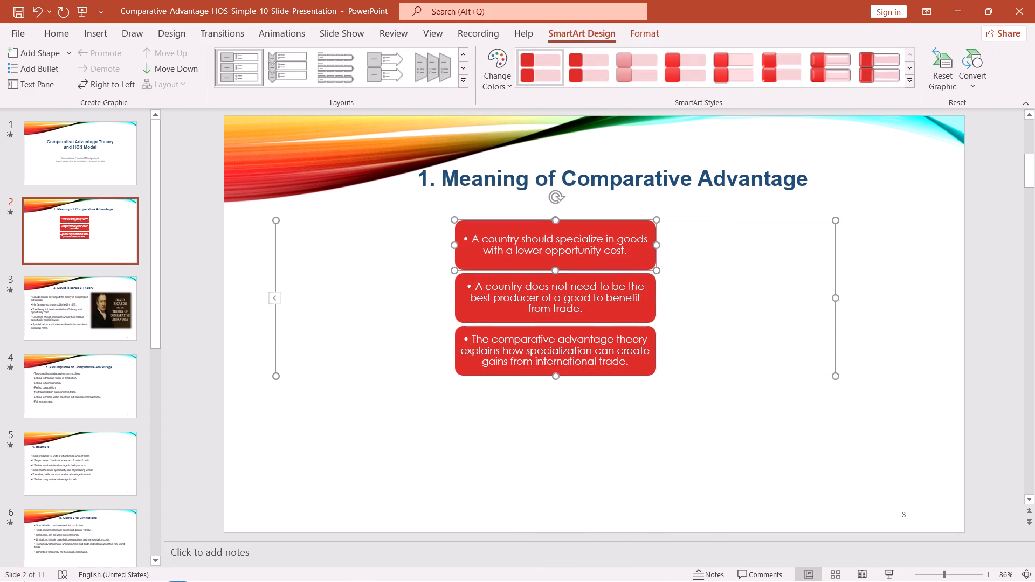
Widen the first and second SmartArt blocks so each sentence fits on one line, with the second spanning the full frame.
drag(658, 247, 758, 247)
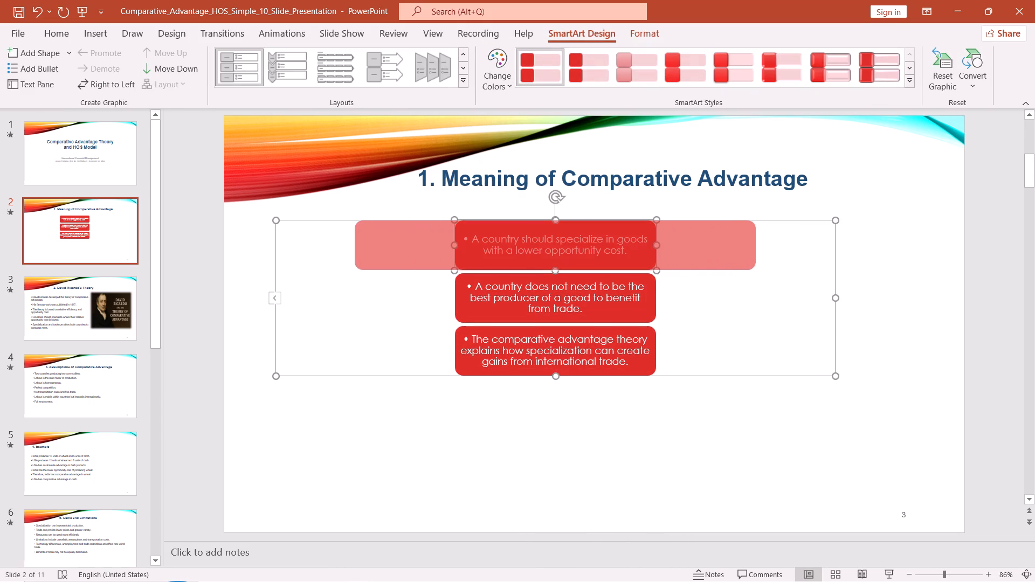
drag(758, 247, 760, 247)
click(520, 301)
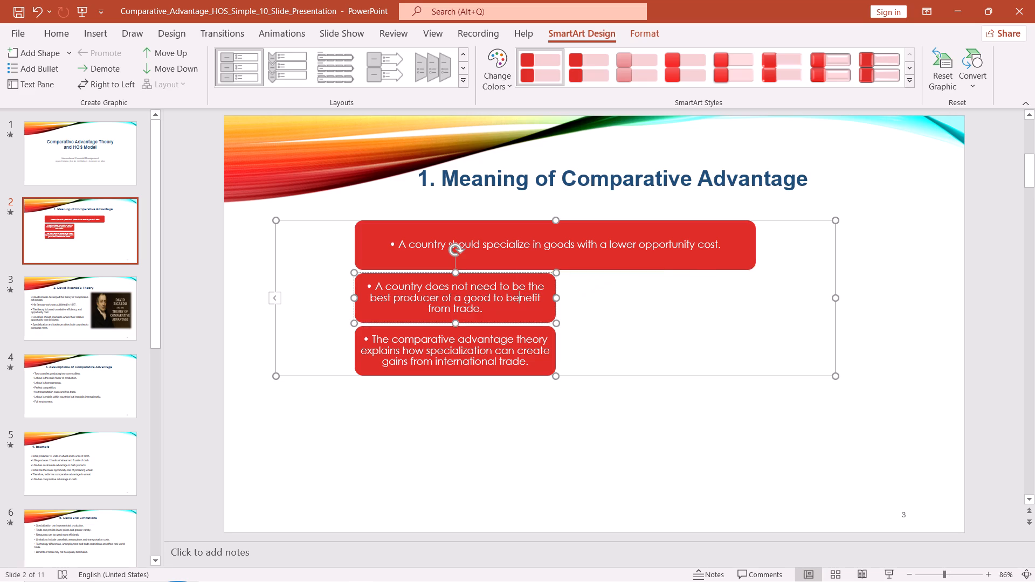
drag(557, 298, 858, 294)
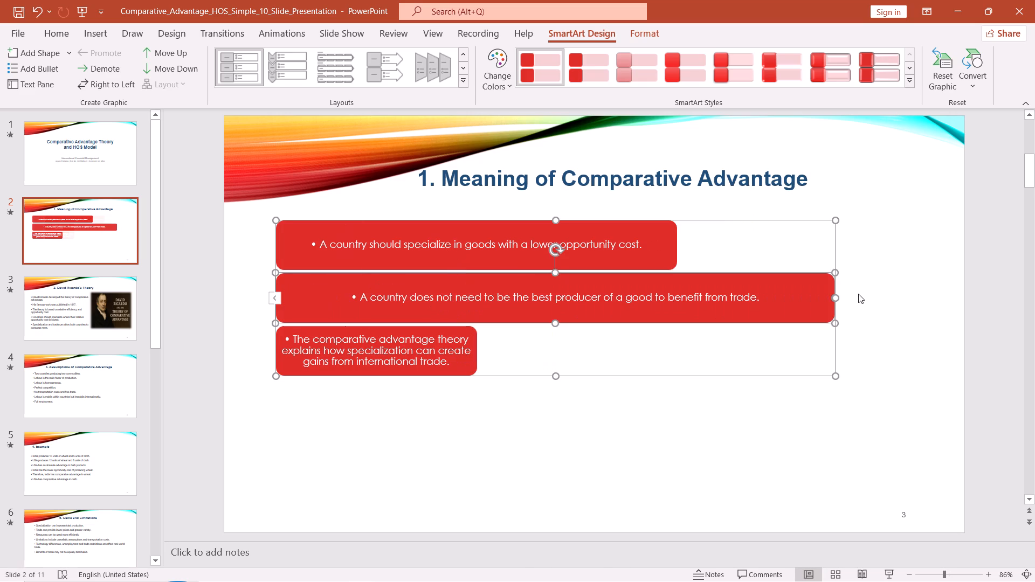
Delete the space between the bullet and the sentence in the second SmartArt block.
click(344, 299)
click(347, 296)
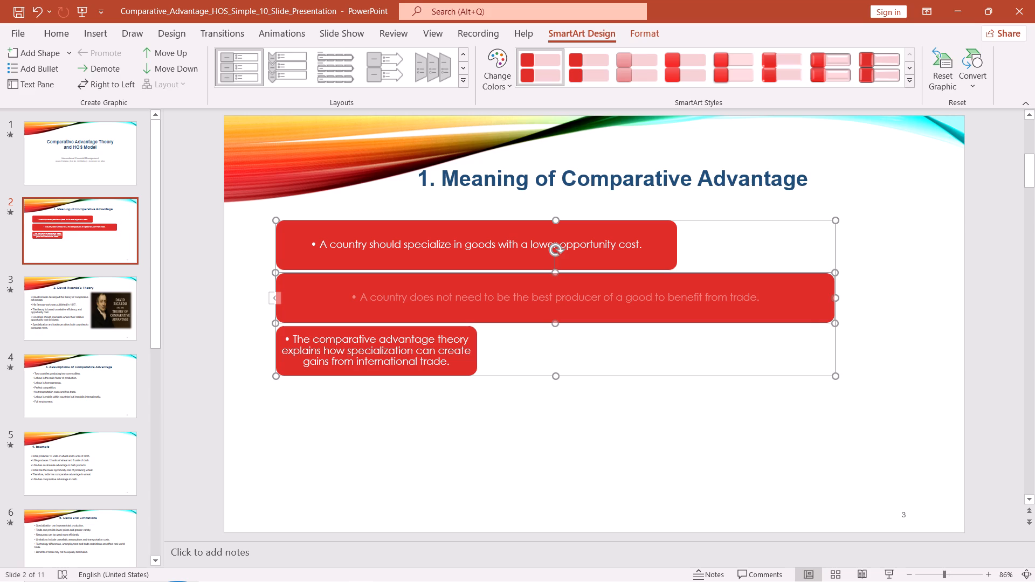
click(350, 295)
click(360, 300)
key(BackSpace)
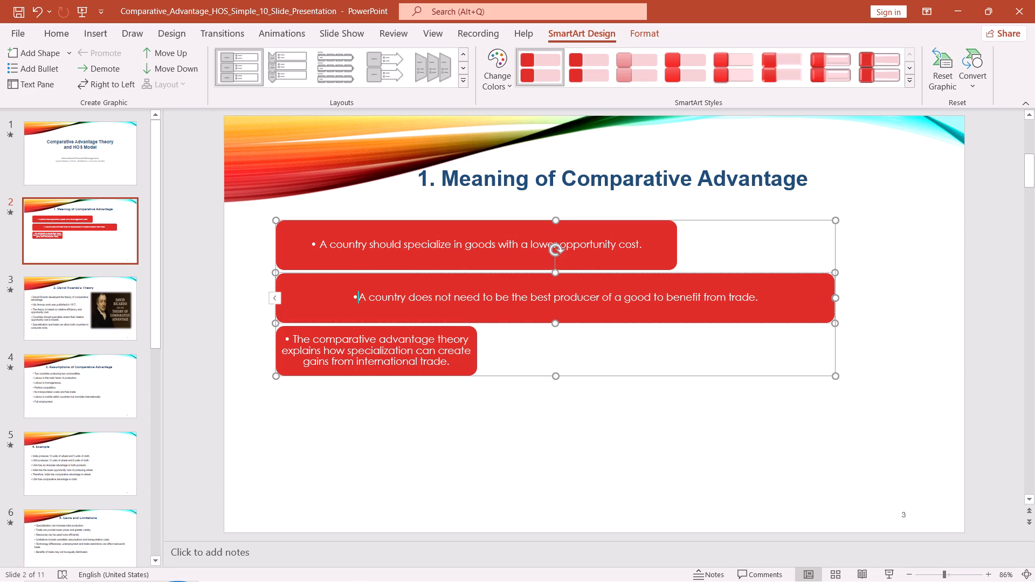
click(353, 297)
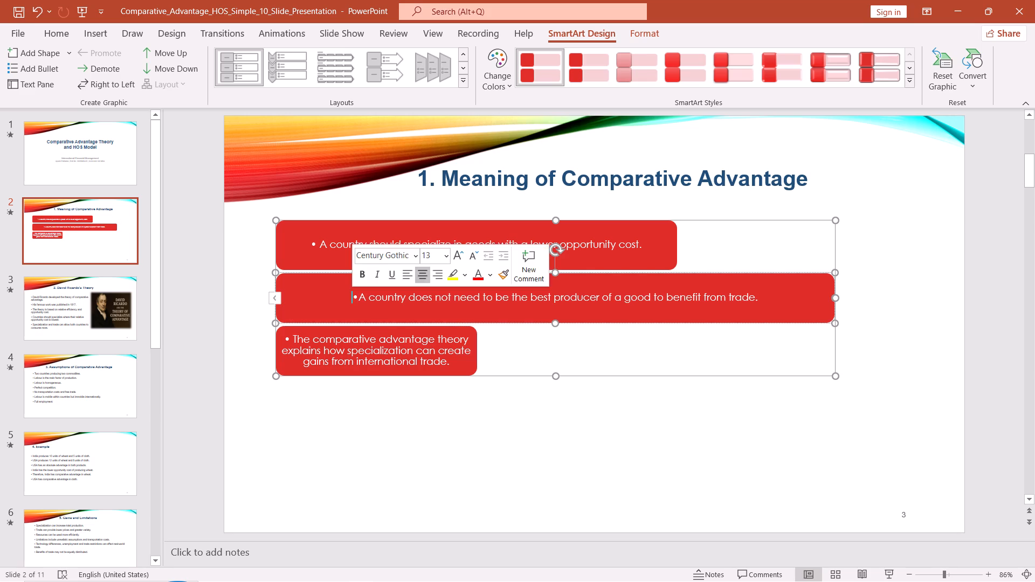
key(BackSpace)
key(BackSpace)
key(BackSpace)
key(BackSpace)
key(BackSpace)
key(BackSpace)
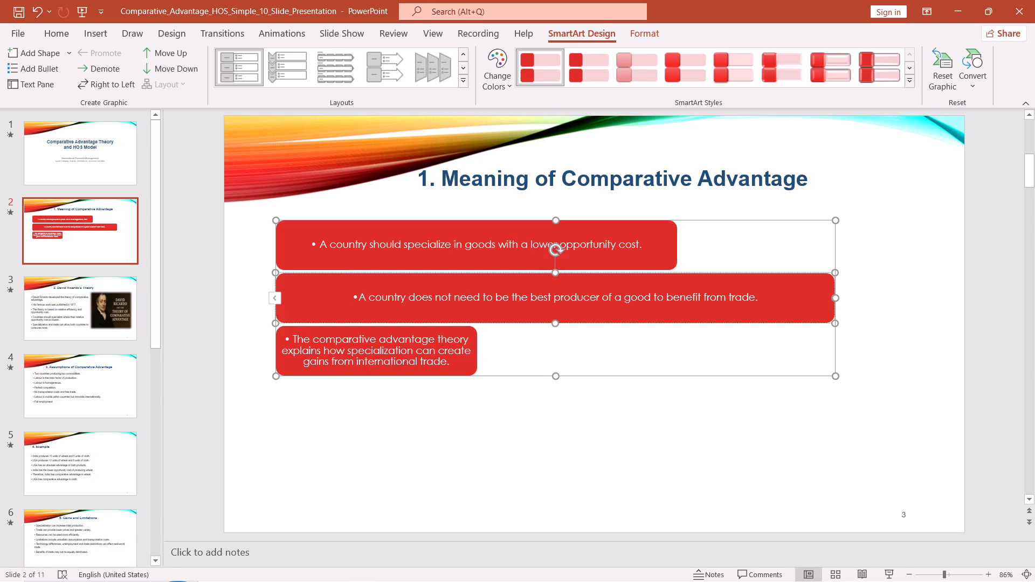
Widen the first SmartArt block slightly more.
click(666, 240)
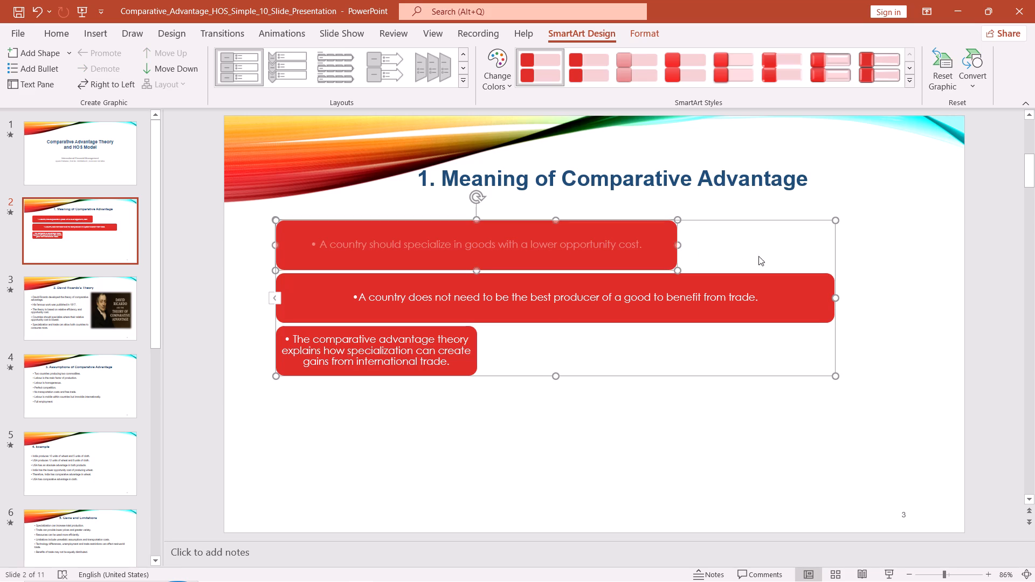
drag(679, 247, 702, 249)
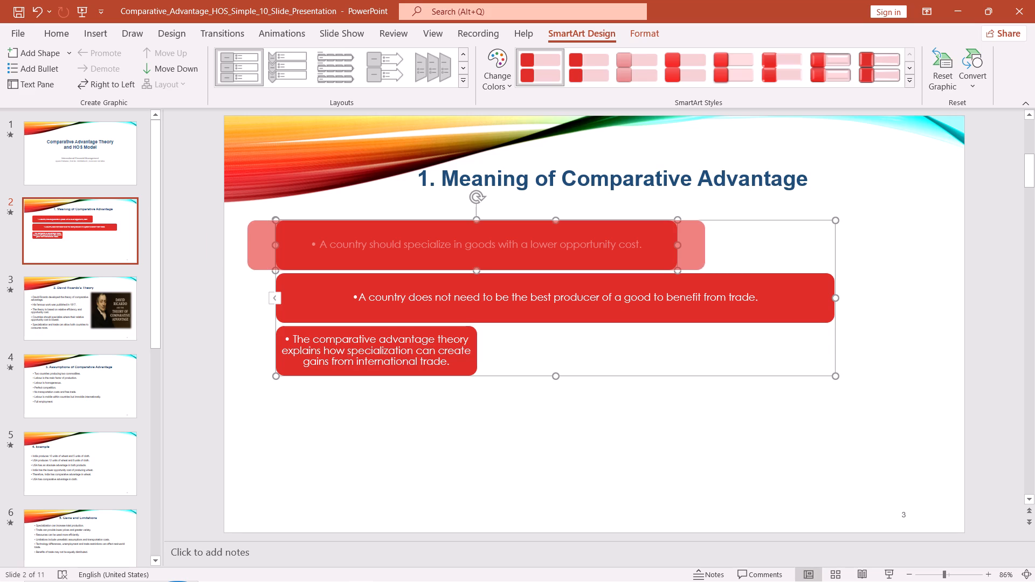
drag(702, 249, 689, 250)
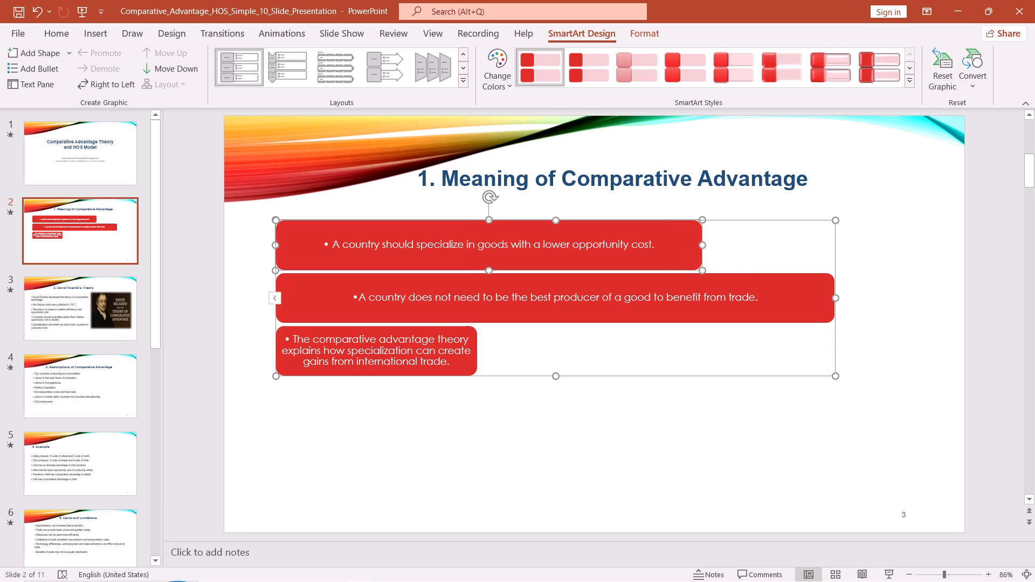
Narrow the whole SmartArt frame from its right edge so it ends just short of the slide title's end.
drag(838, 299, 816, 300)
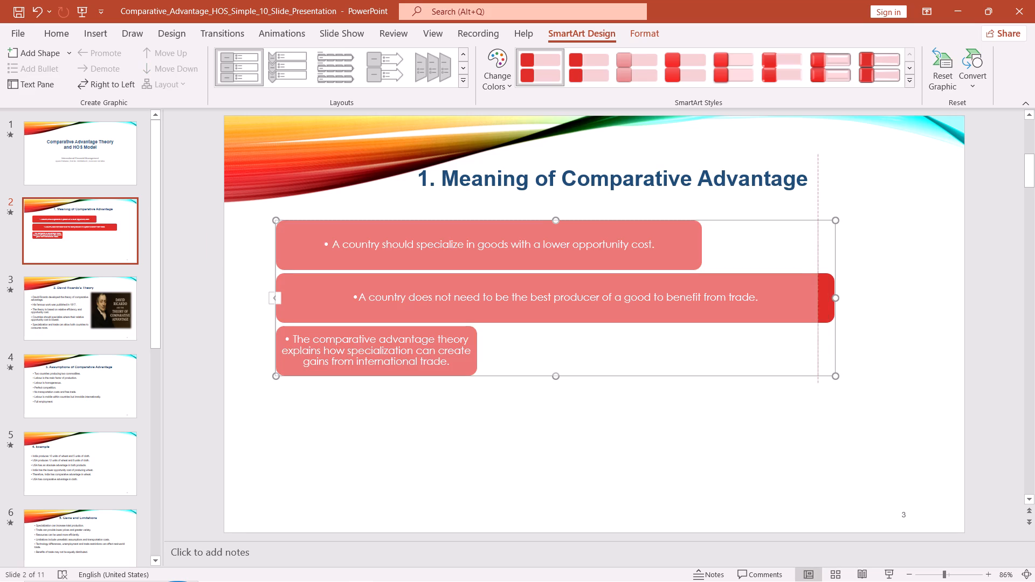
drag(816, 300, 808, 300)
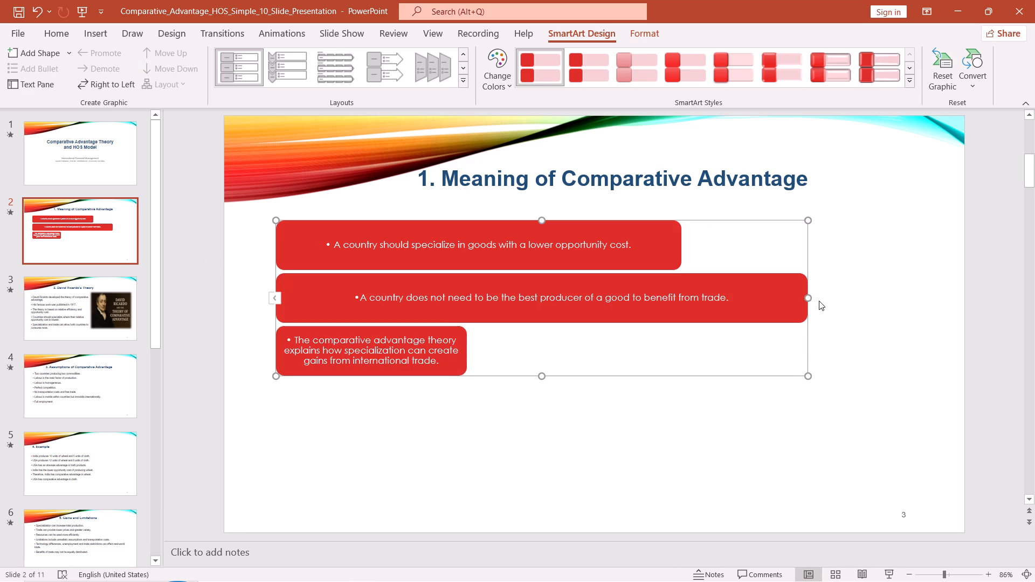
drag(806, 300, 774, 300)
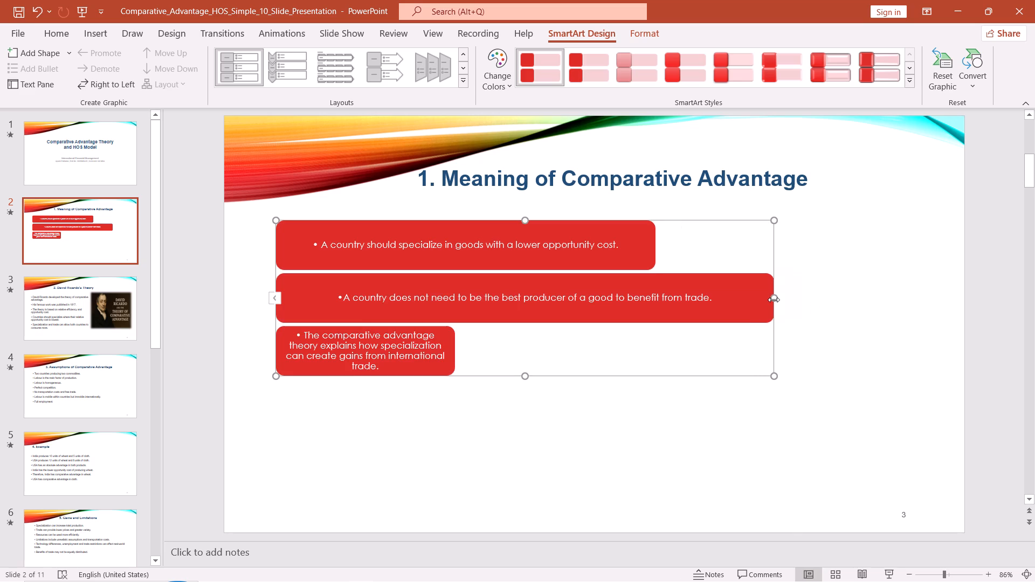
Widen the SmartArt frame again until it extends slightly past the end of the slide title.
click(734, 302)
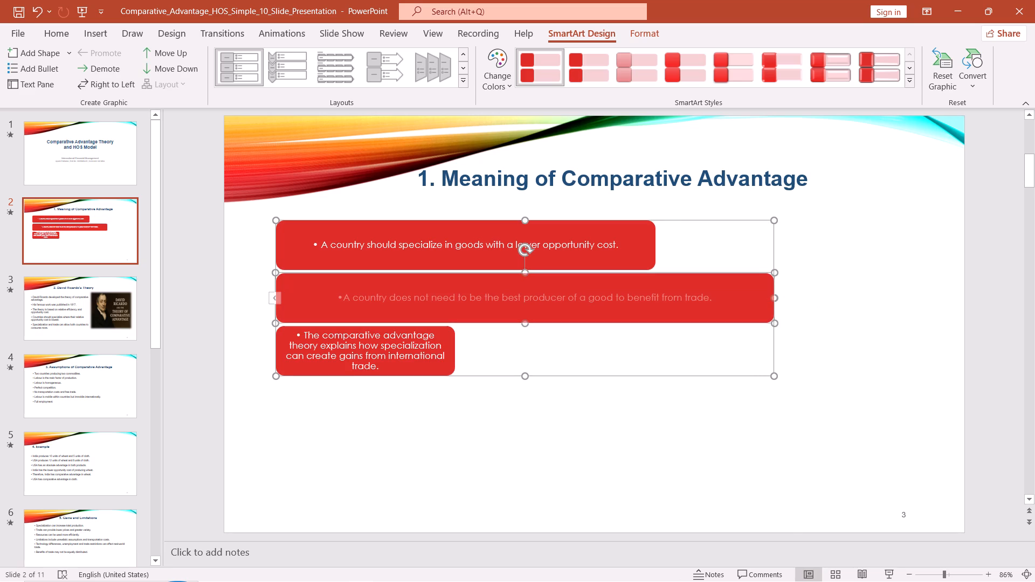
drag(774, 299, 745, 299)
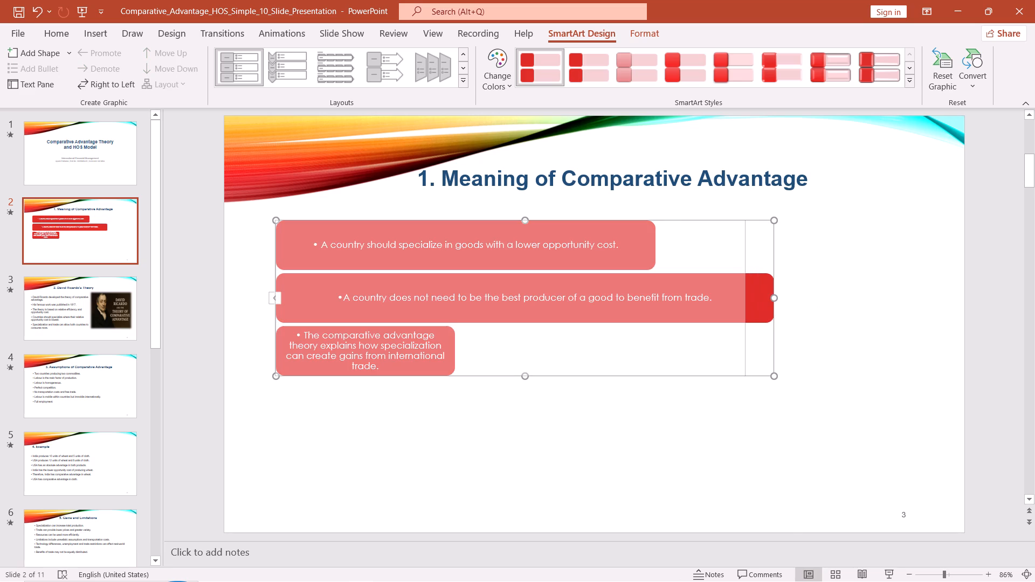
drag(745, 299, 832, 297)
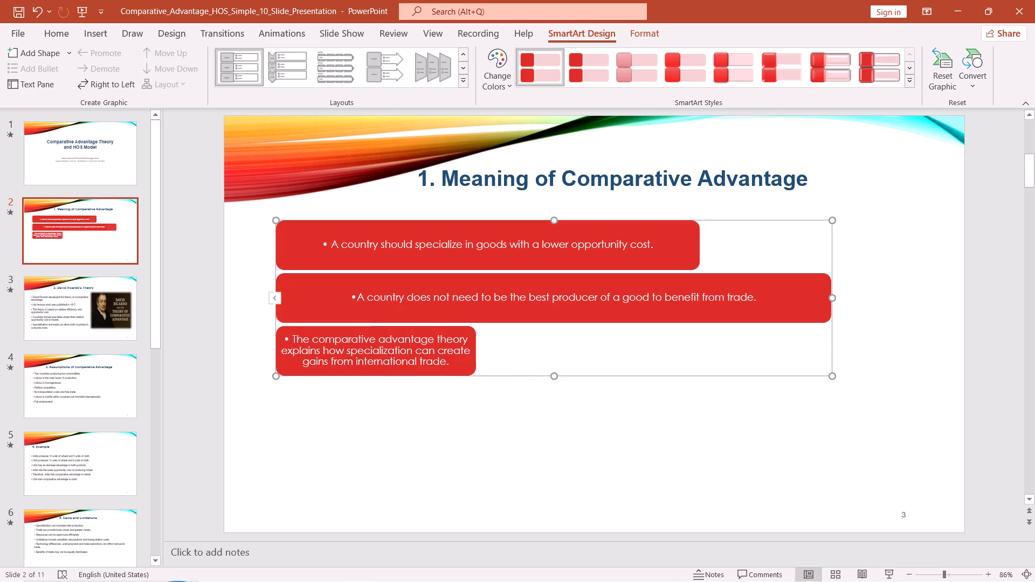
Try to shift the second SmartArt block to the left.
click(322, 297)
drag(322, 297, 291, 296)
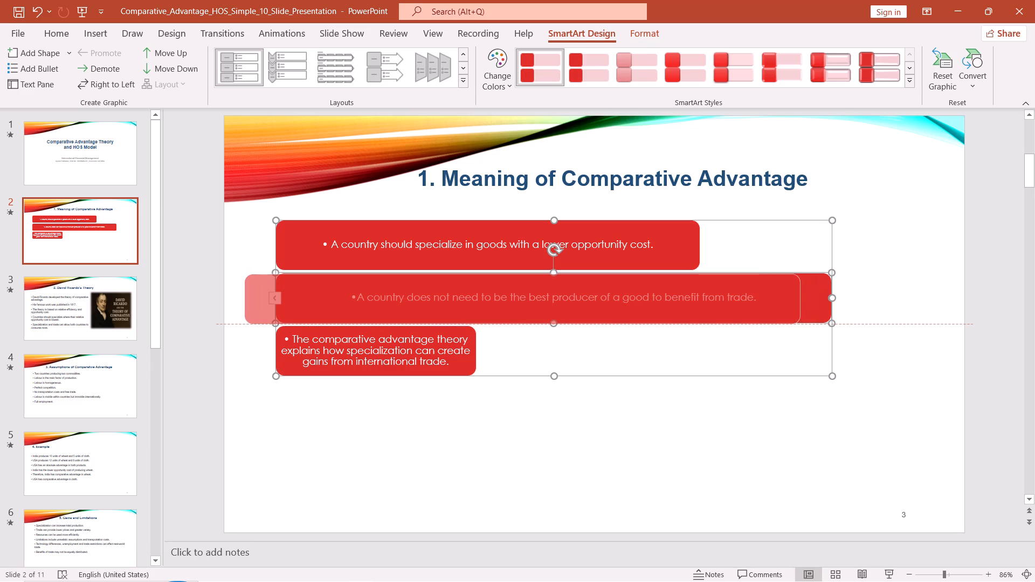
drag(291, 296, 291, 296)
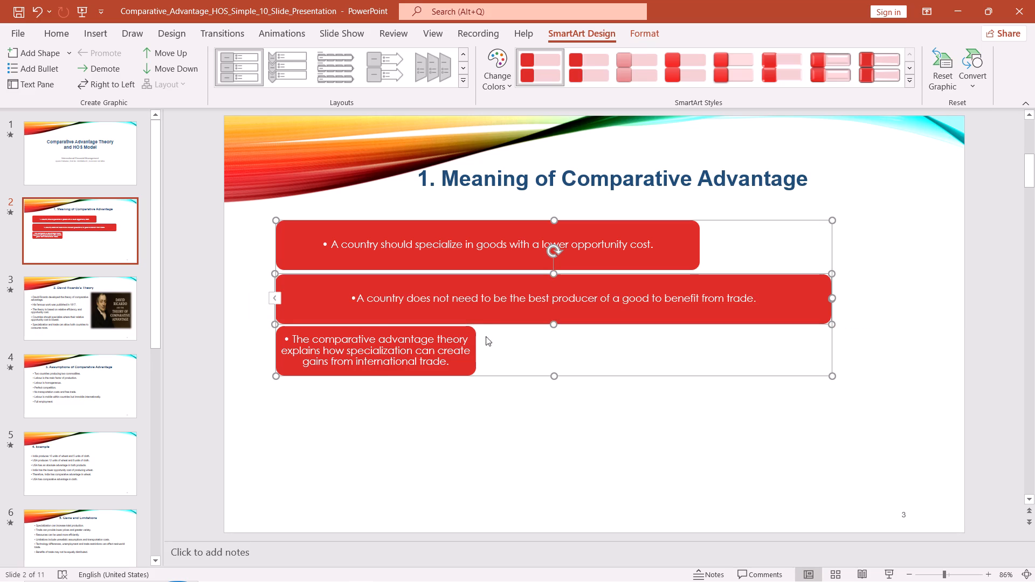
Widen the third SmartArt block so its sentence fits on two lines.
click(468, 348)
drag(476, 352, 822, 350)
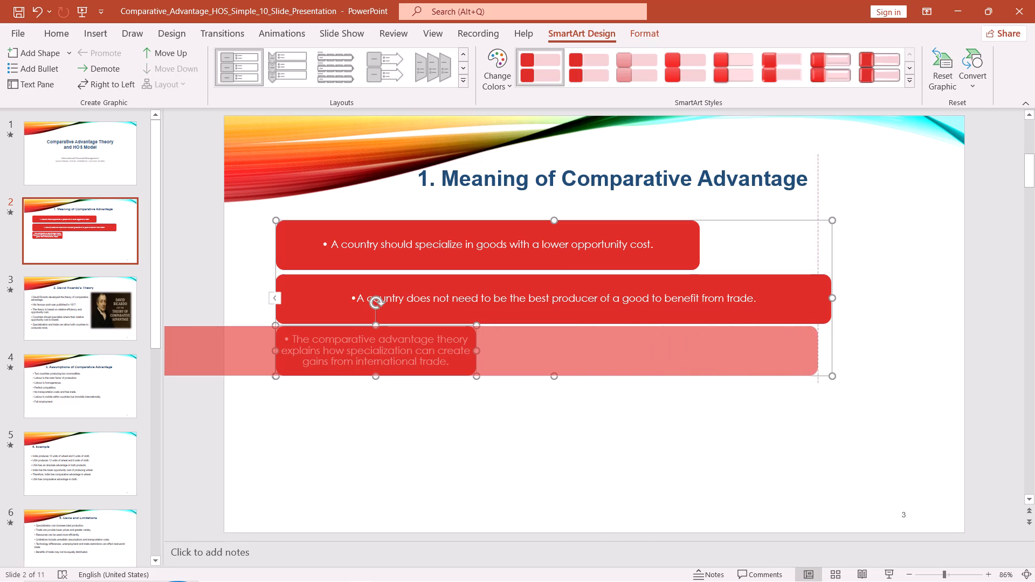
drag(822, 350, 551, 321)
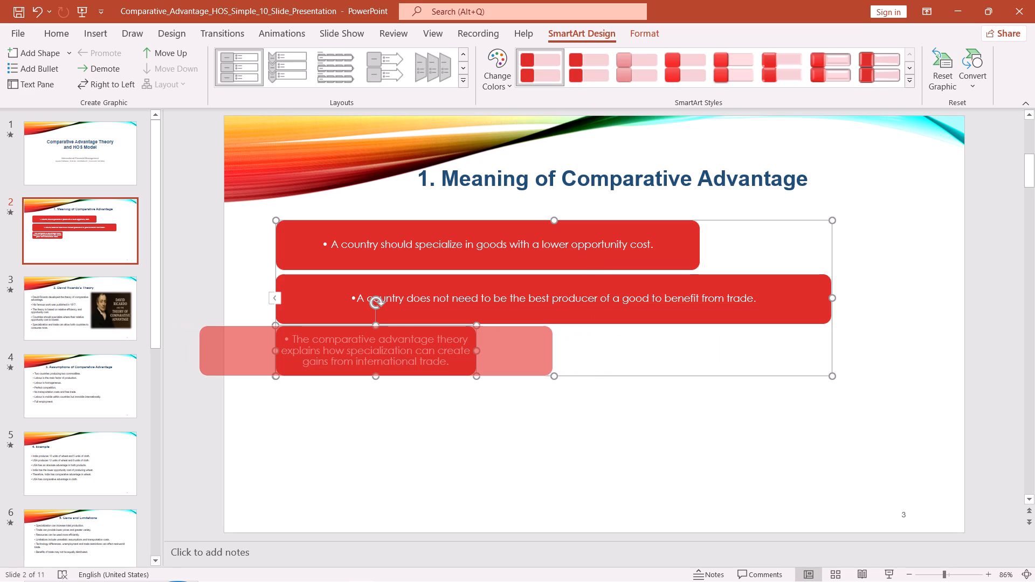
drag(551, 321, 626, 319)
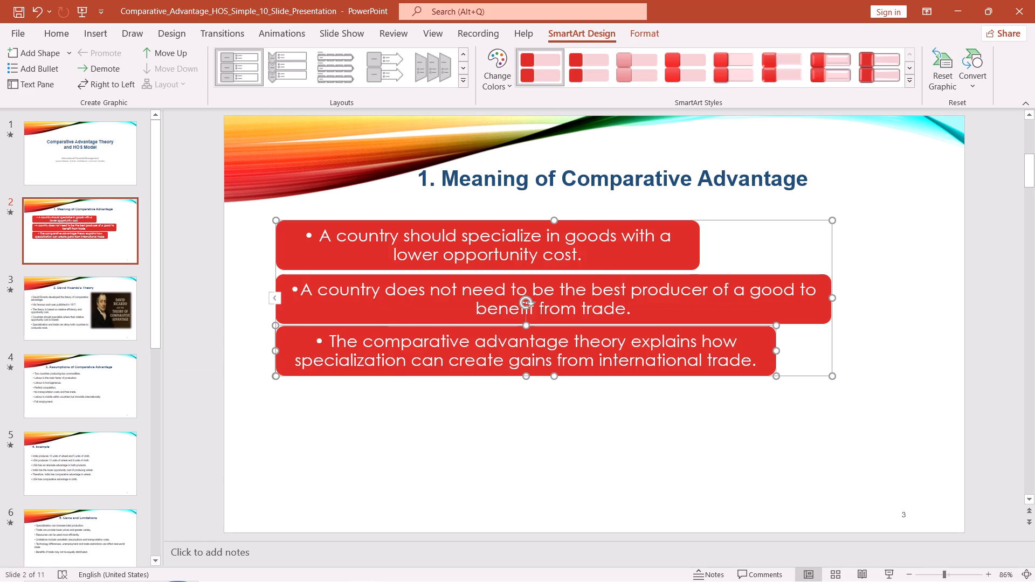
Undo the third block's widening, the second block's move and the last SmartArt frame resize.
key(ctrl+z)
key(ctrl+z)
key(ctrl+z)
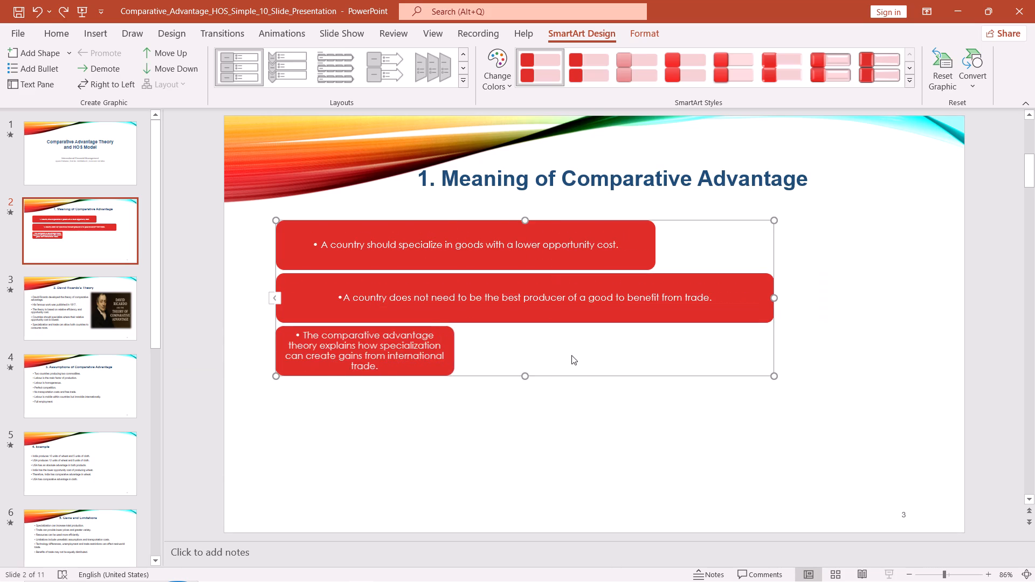
Undo the earlier SmartArt edits on slide 2, back to three equal-width blocks centred in the wide frame.
key(ctrl+z)
key(ctrl+z)
key(ctrl+z)
key(ctrl+z)
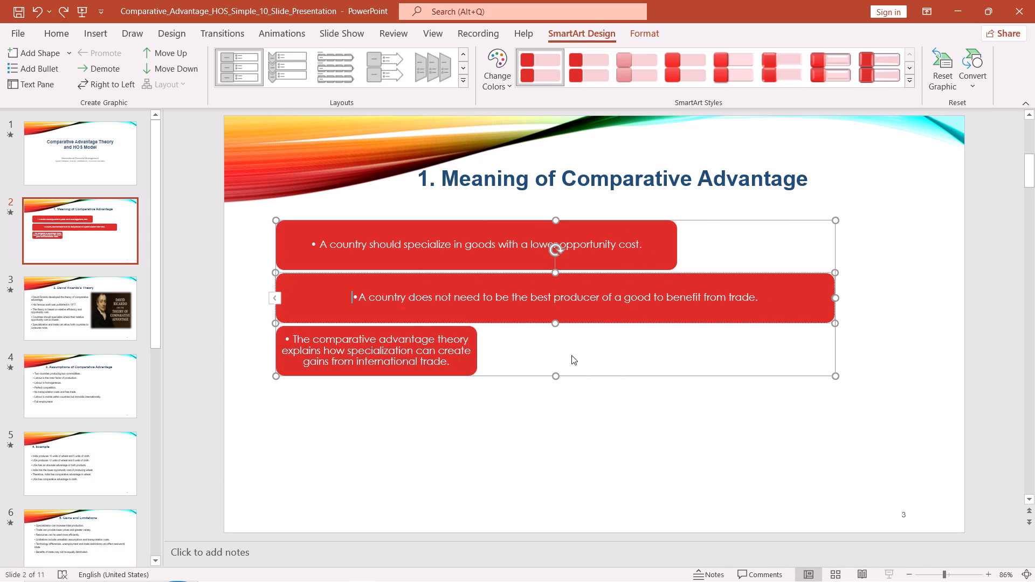
key(ctrl+z)
key(ctrl+z)
key(ctrl+z)
key(ctrl+z)
key(ctrl+z)
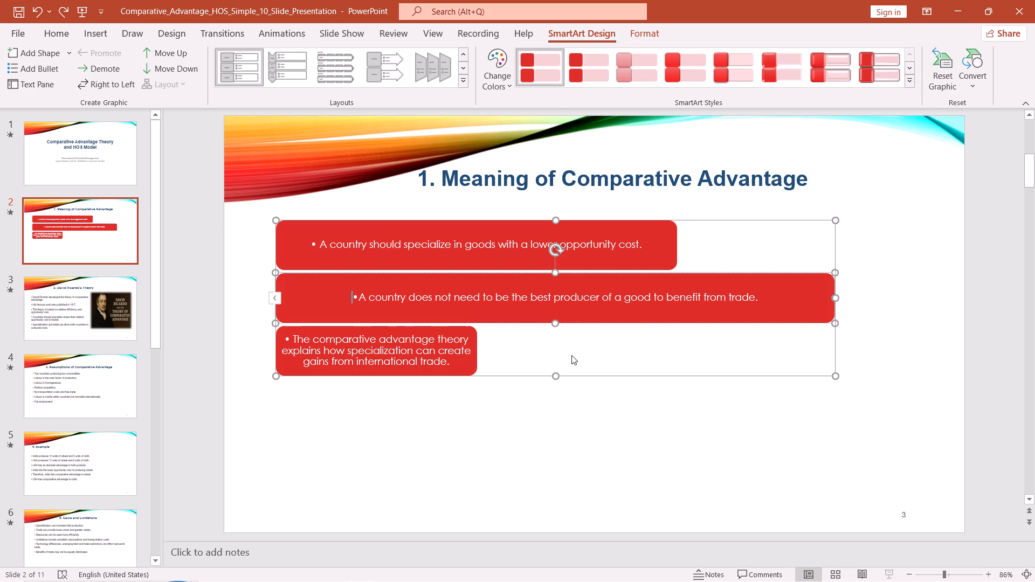
click(571, 355)
key(ctrl+z)
key(ctrl+z)
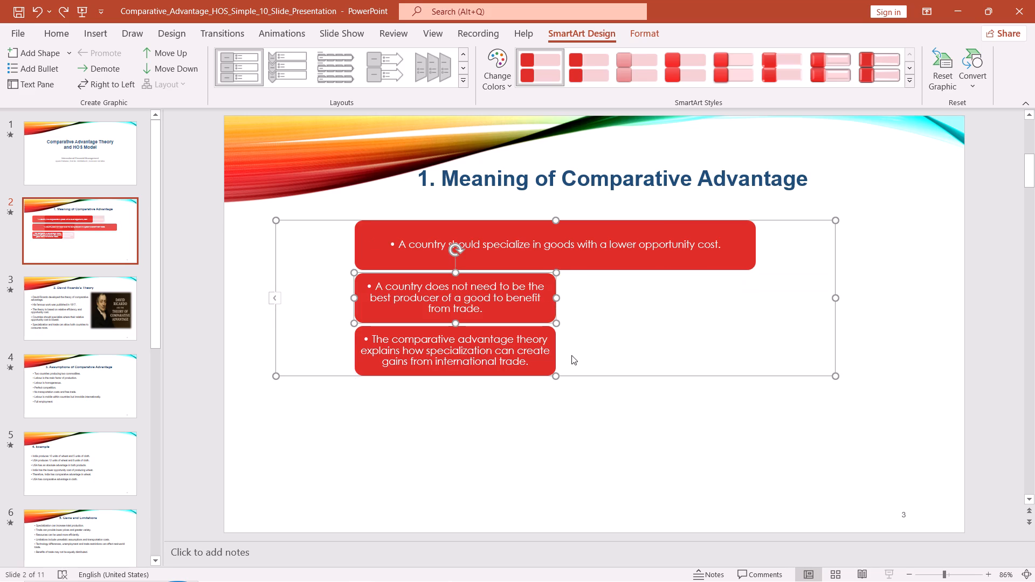
key(ctrl+z)
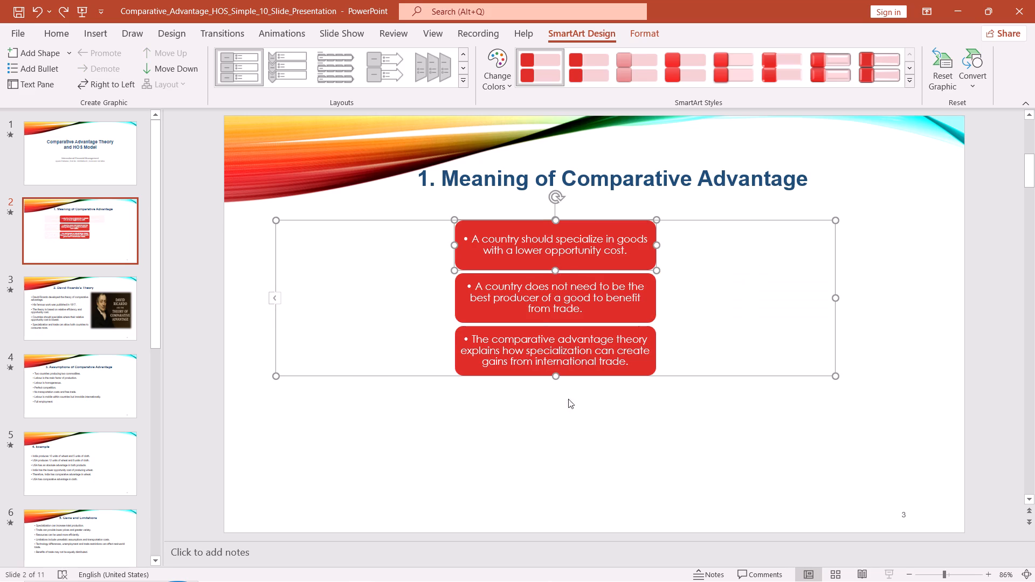
Stretch slide 2's SmartArt frame downward to just above the slide's bottom edge.
drag(554, 376, 565, 437)
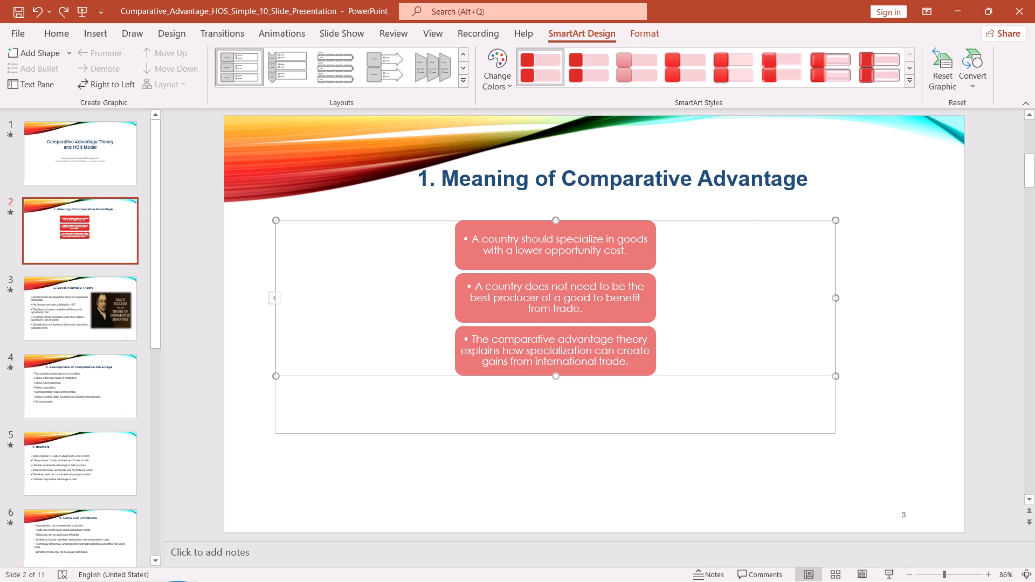
drag(565, 437, 565, 526)
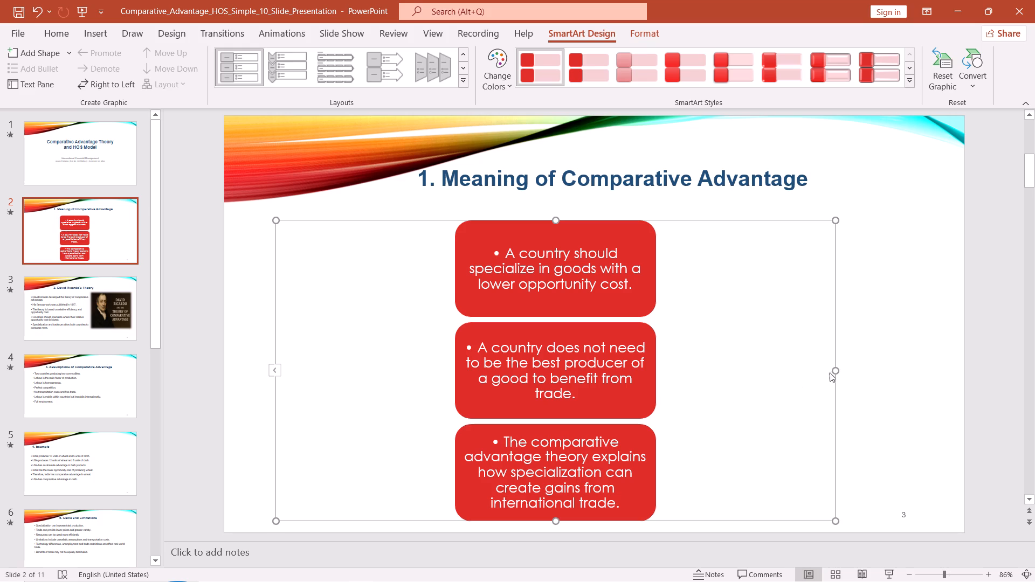
Widen the second, first and third SmartArt blocks on slide 2 slightly, bringing them to similar widths.
click(610, 364)
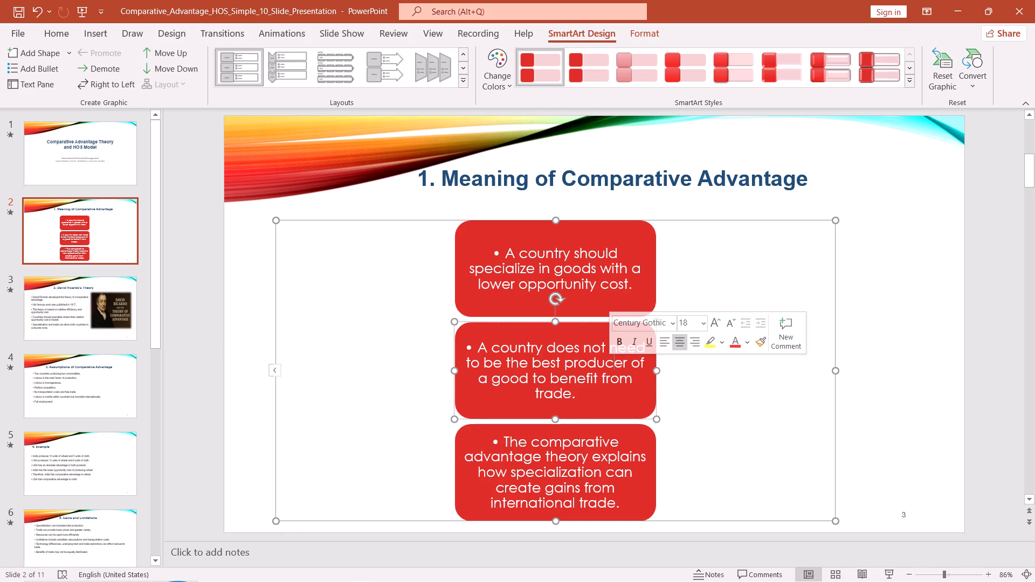
drag(660, 369, 674, 369)
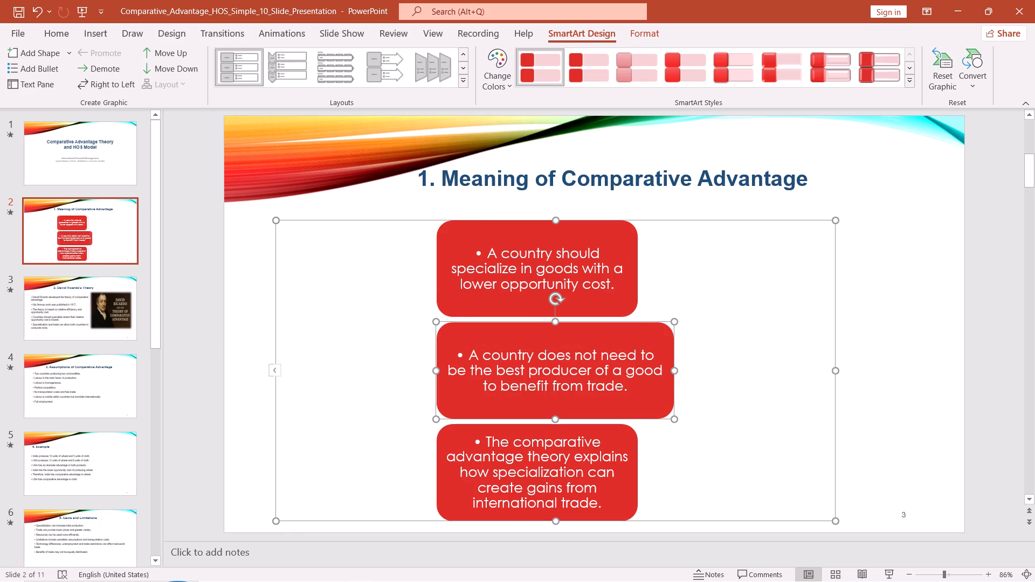
drag(621, 277, 636, 268)
double_click(636, 268)
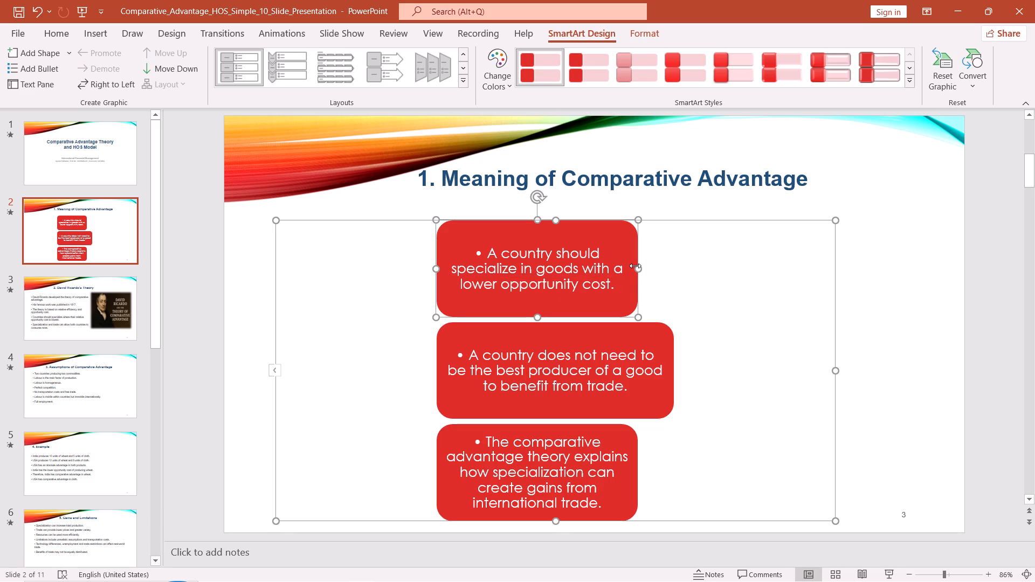
drag(638, 266, 663, 268)
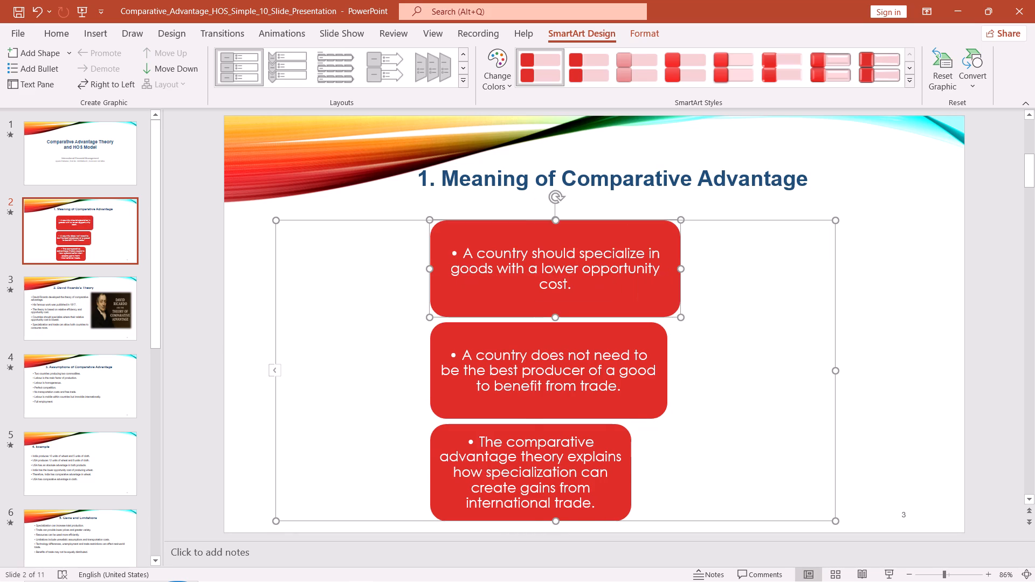
click(575, 444)
drag(633, 471, 655, 472)
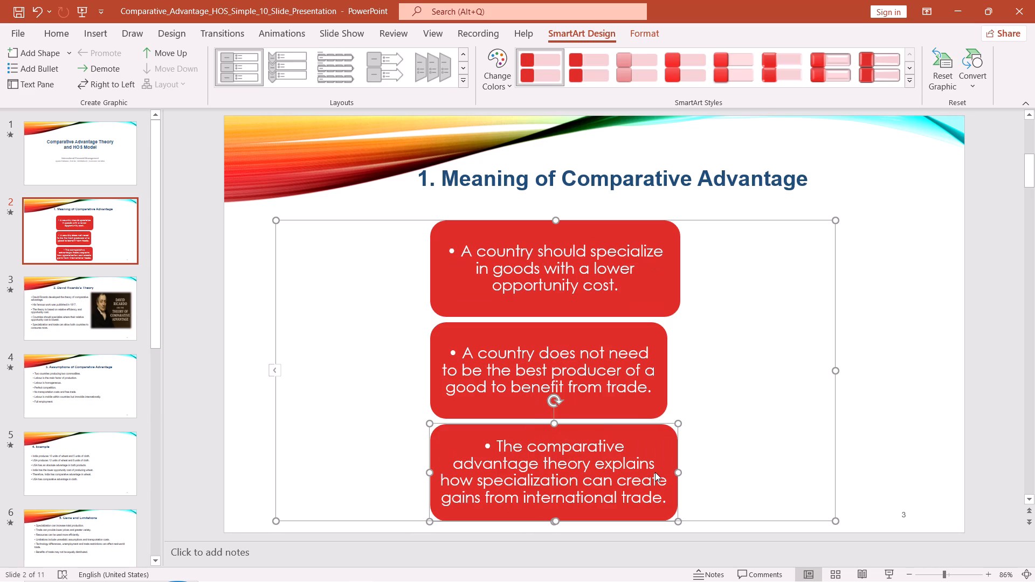
Convert all five bullet points on slide 3, David Ricardo's Theory, into a SmartArt list of stacked full-width bars.
click(98, 296)
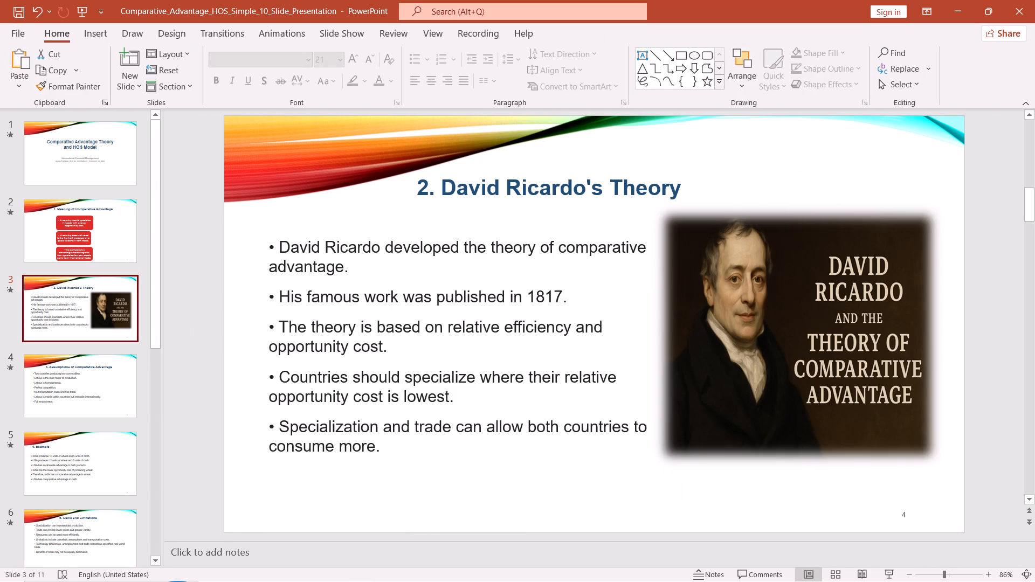
drag(278, 244, 424, 436)
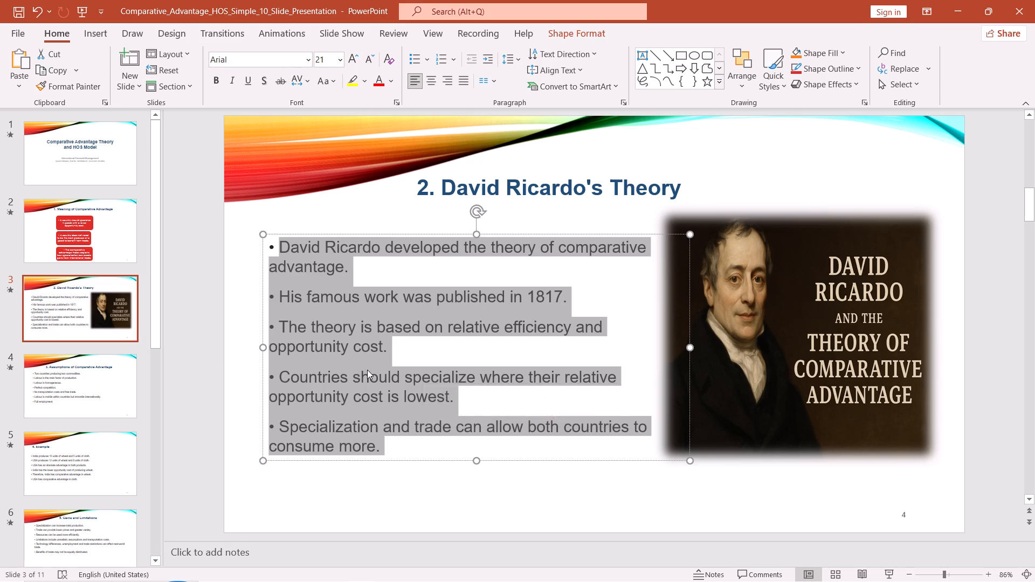
right_click(367, 370)
click(423, 212)
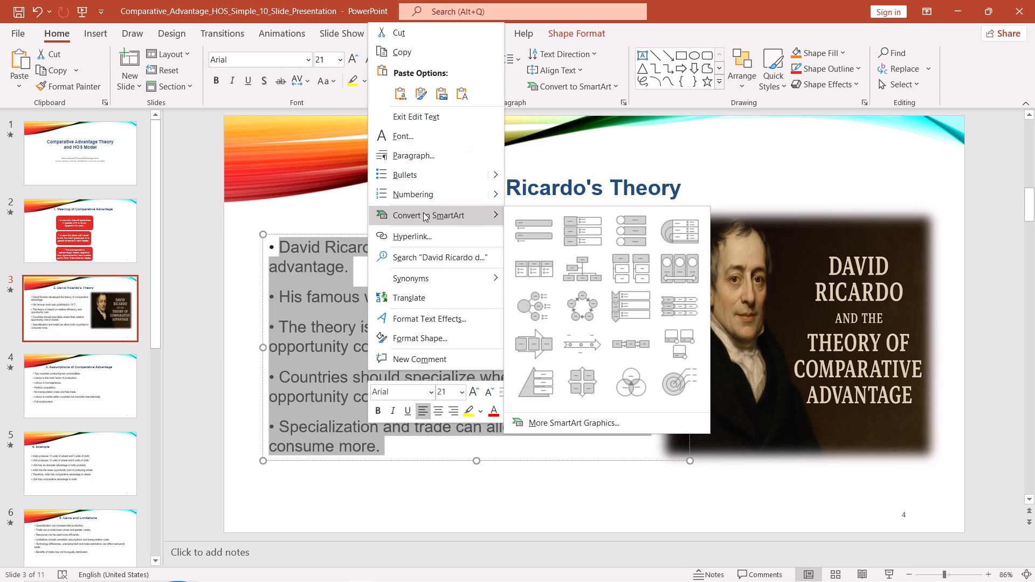
click(550, 238)
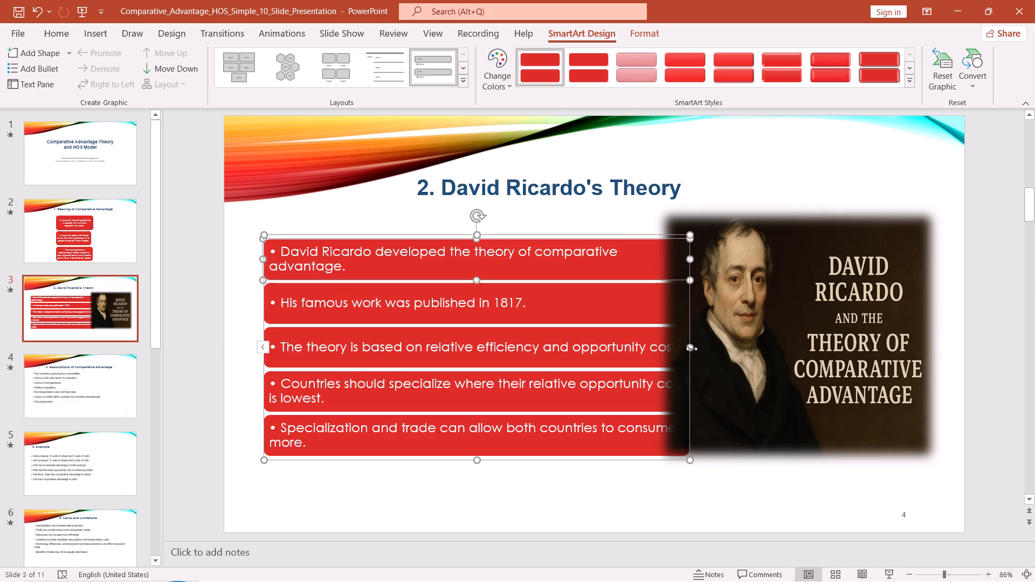
Narrow slide 3's SmartArt so its bars end just before the David Ricardo picture.
drag(692, 349, 647, 347)
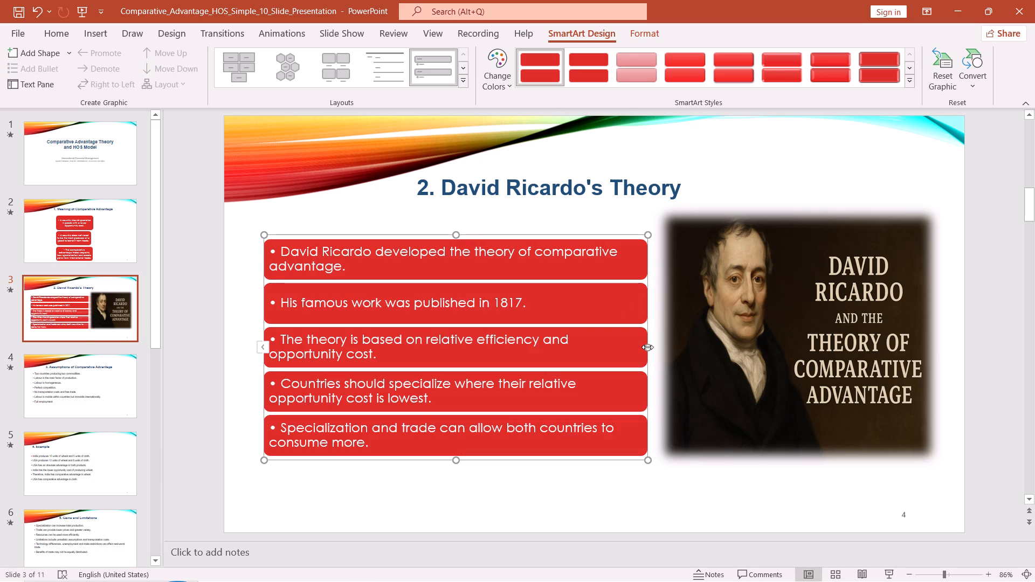
Convert the seven assumptions on slide 4 into the SmartArt block list layout used on slide 2.
click(94, 380)
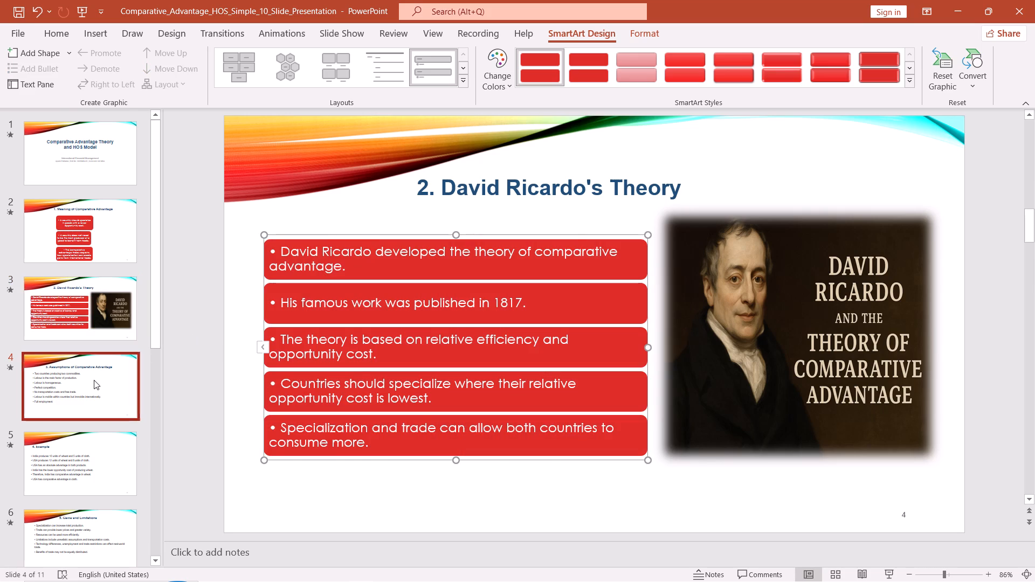
drag(295, 235, 348, 276)
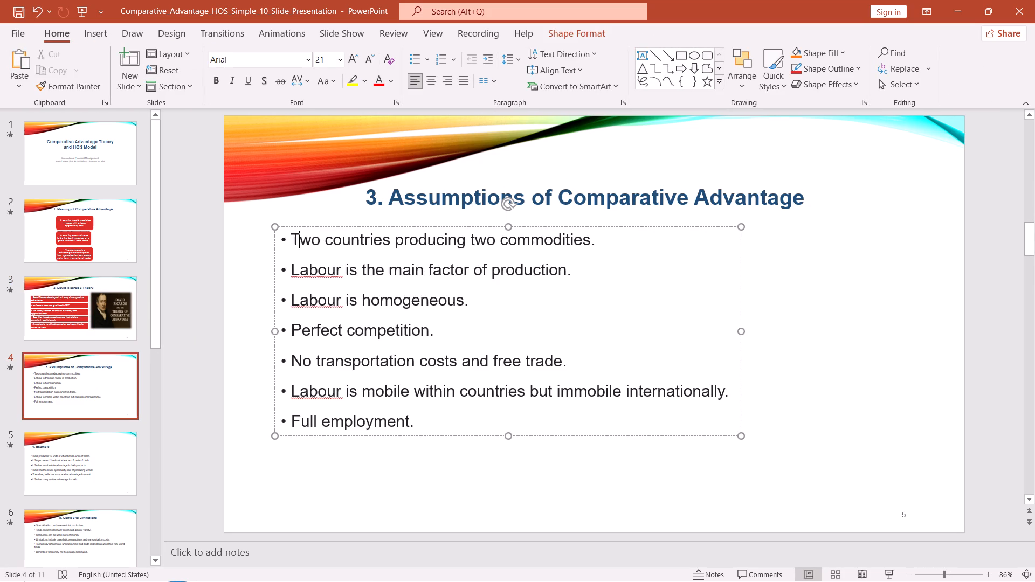
drag(348, 276, 434, 405)
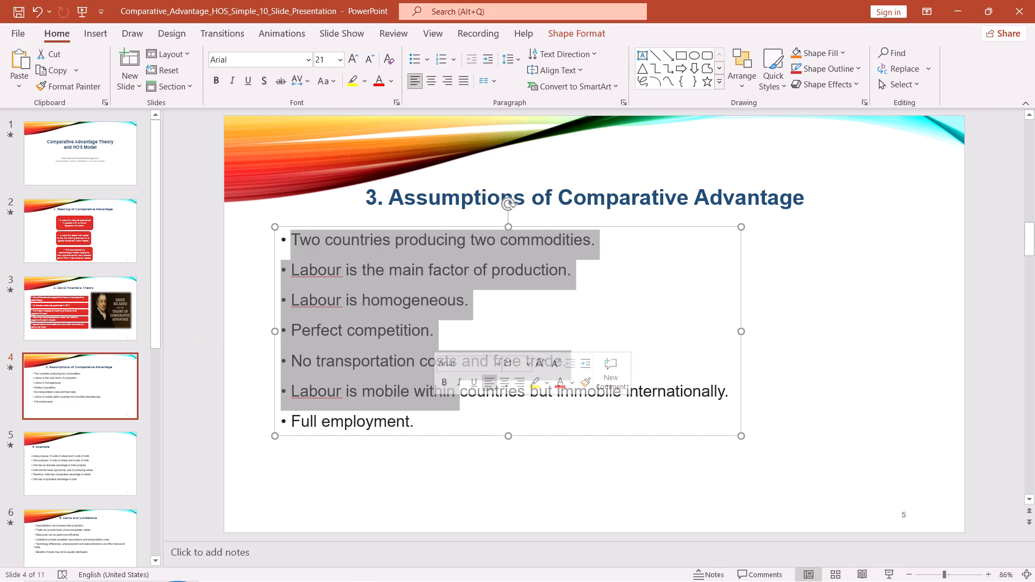
click(280, 243)
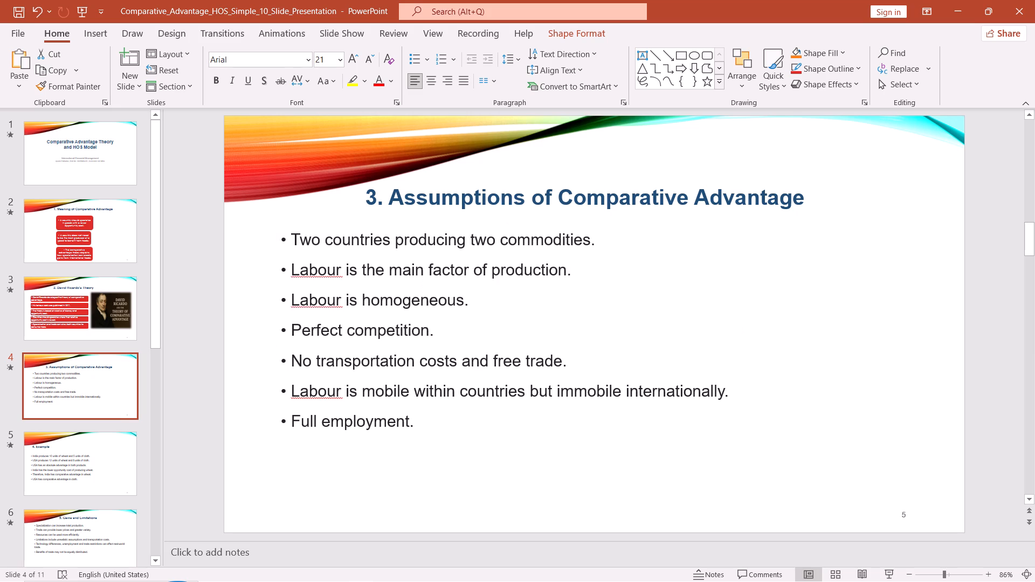
drag(286, 237, 405, 418)
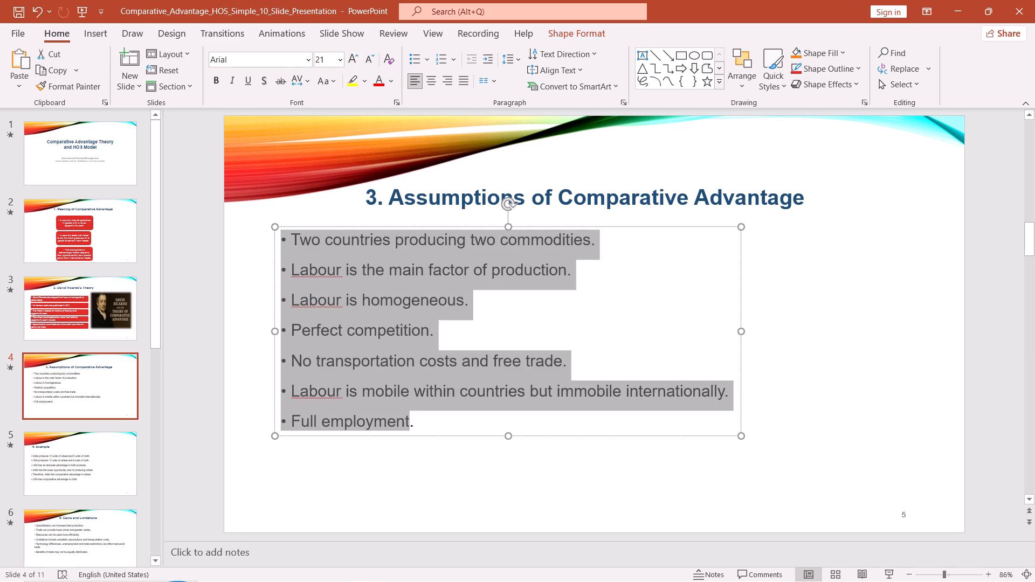
drag(405, 418, 406, 423)
right_click(384, 329)
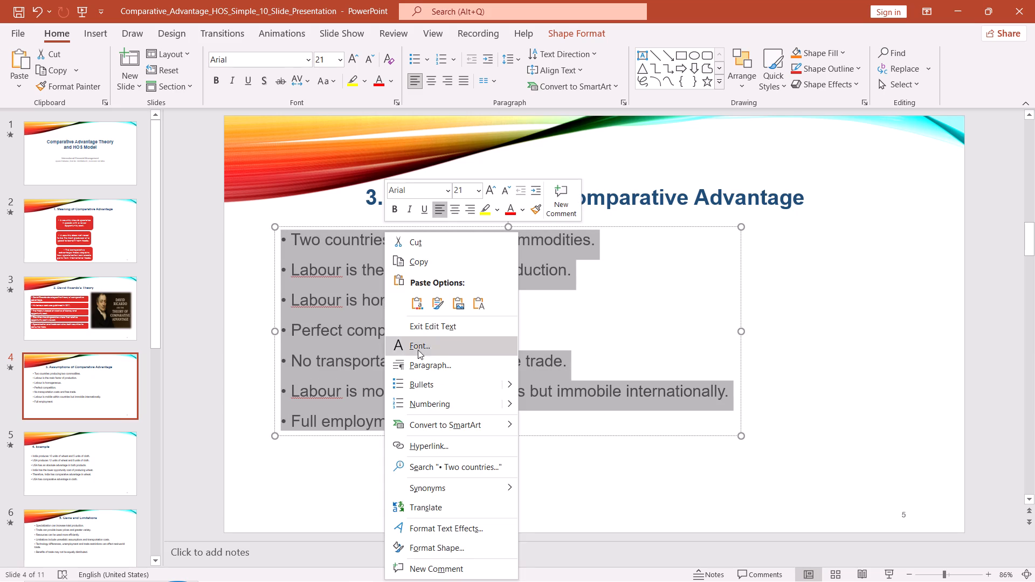
click(456, 426)
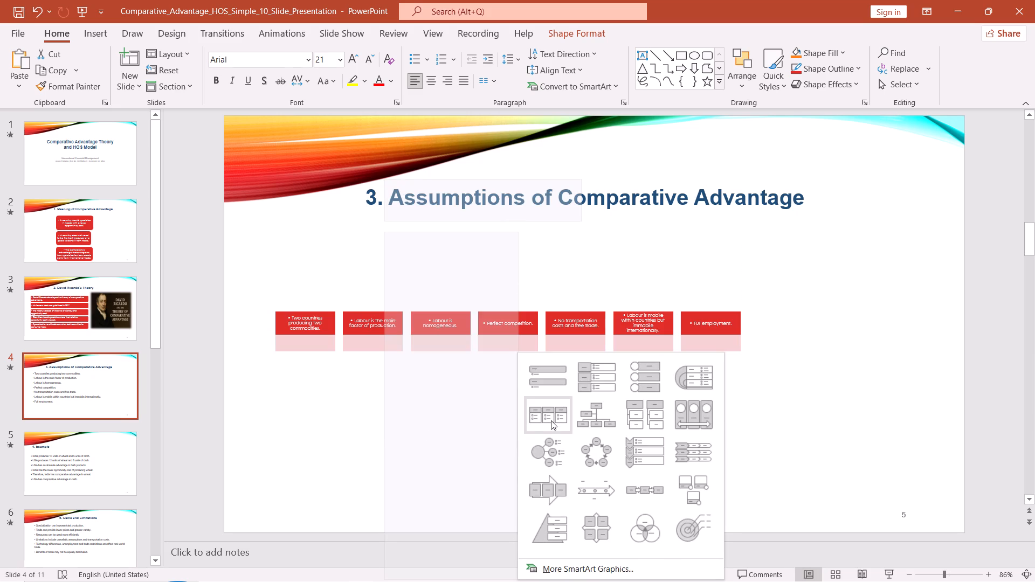
click(597, 379)
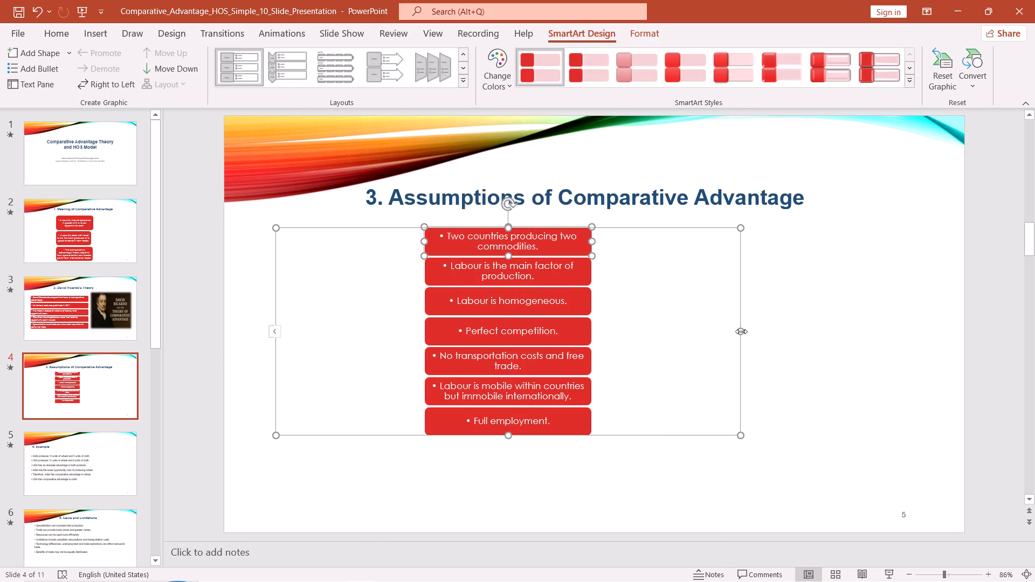
Enlarge slide 4's SmartArt frame, widening it slightly past the end of the title and extending it a little downward.
drag(740, 331, 851, 336)
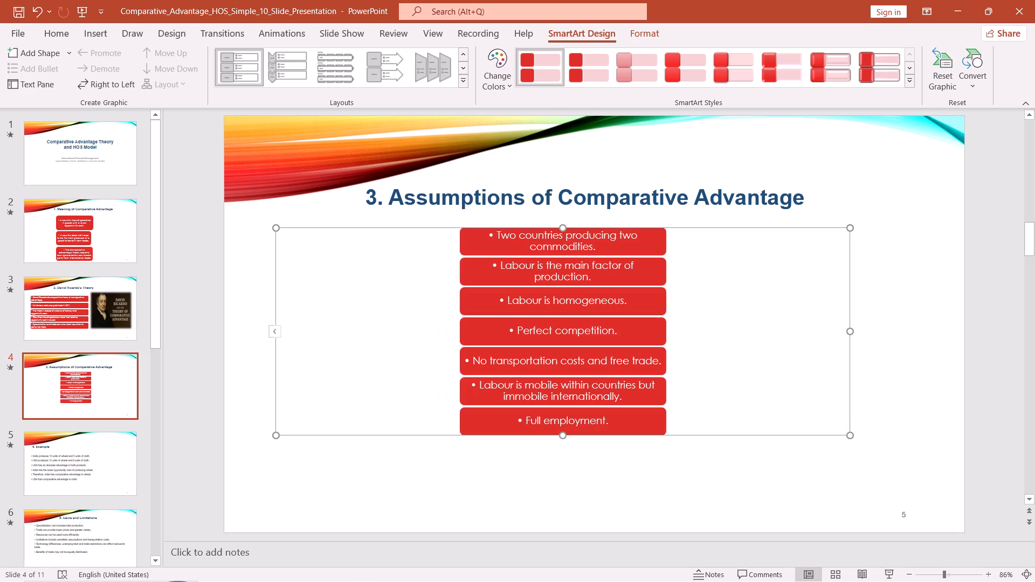
drag(563, 435, 563, 469)
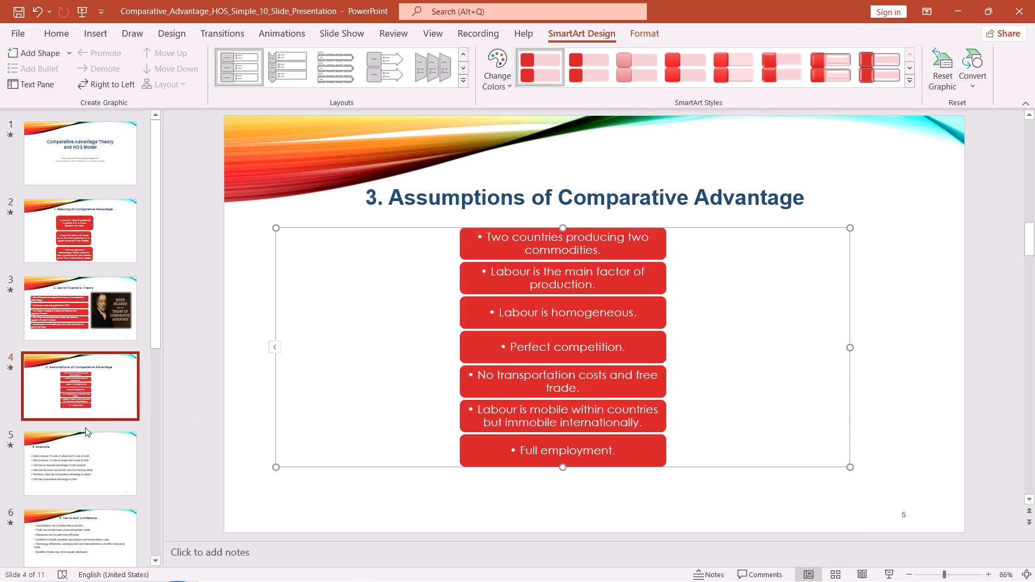
Convert the six bullet points on slide 5, Example, into the SmartArt process layout with blocks across a large arrow.
click(95, 447)
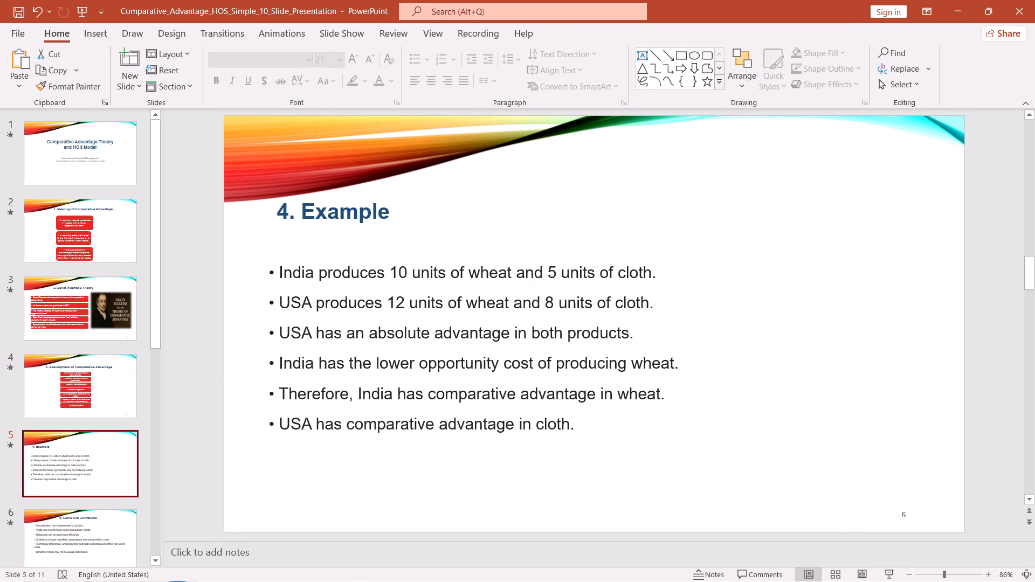
drag(277, 268, 586, 442)
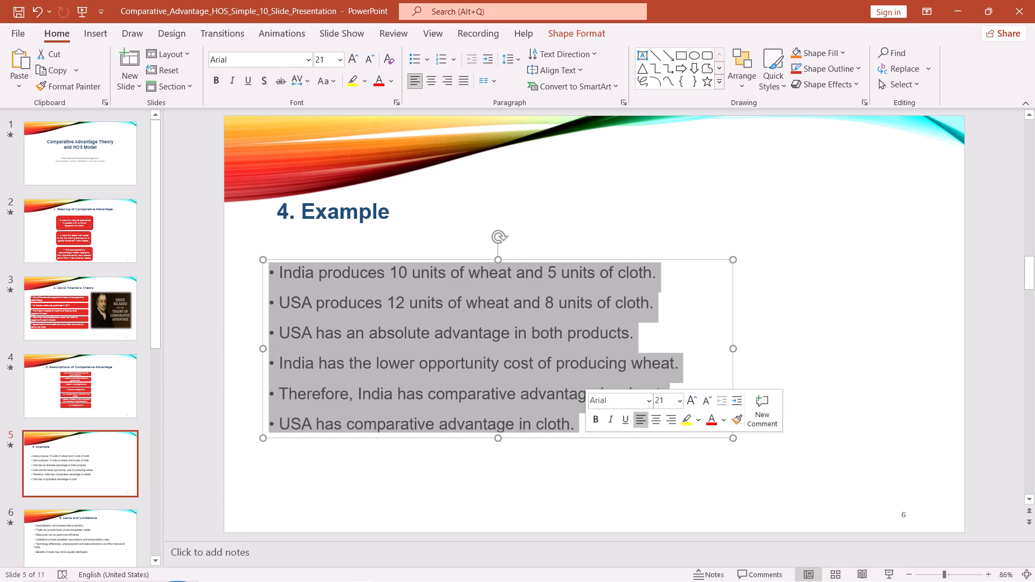
right_click(428, 363)
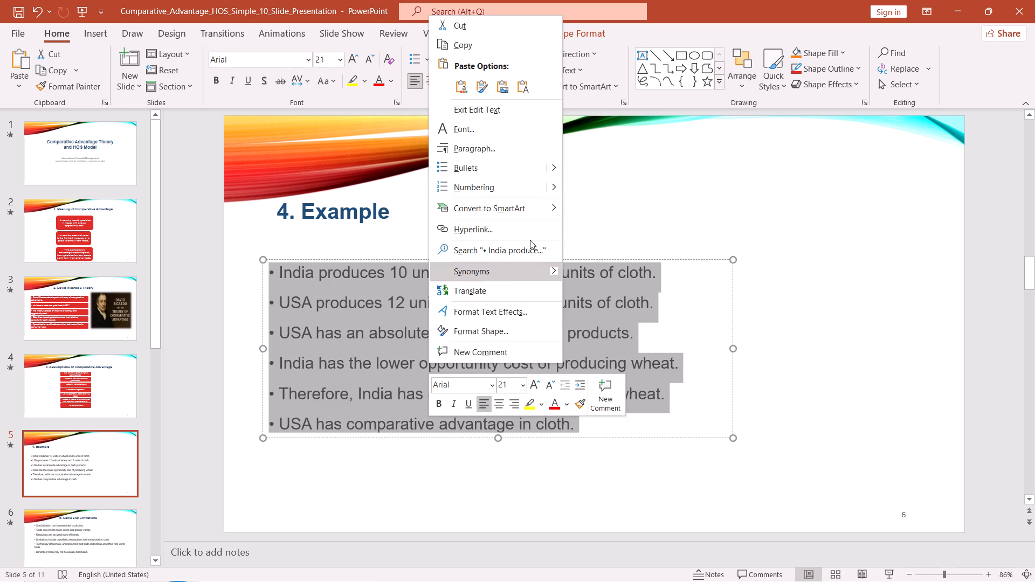
click(532, 213)
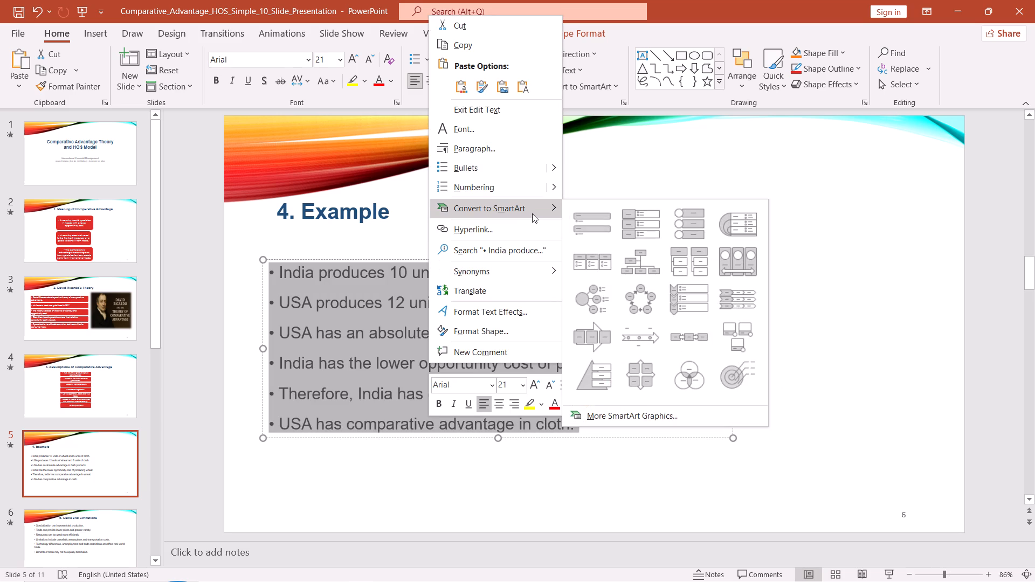
click(532, 213)
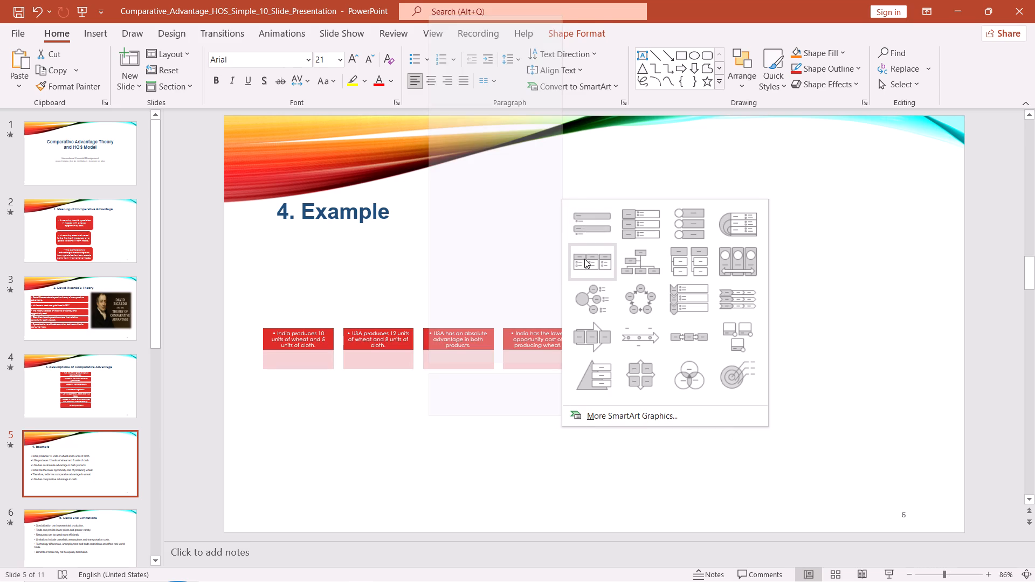
click(595, 330)
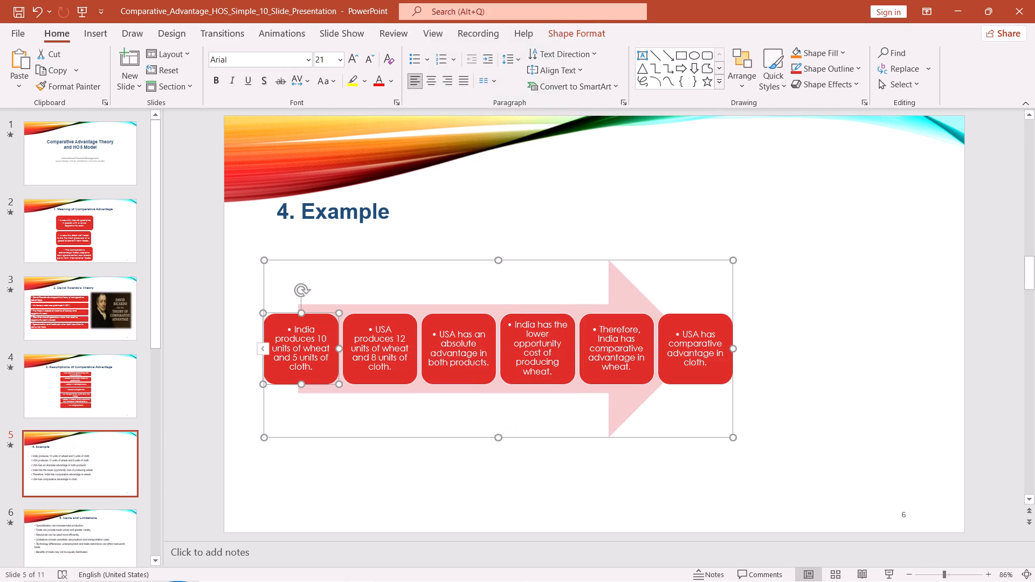
Widen slide 5's arrow SmartArt so it spans most of the slide's width.
drag(734, 350, 734, 350)
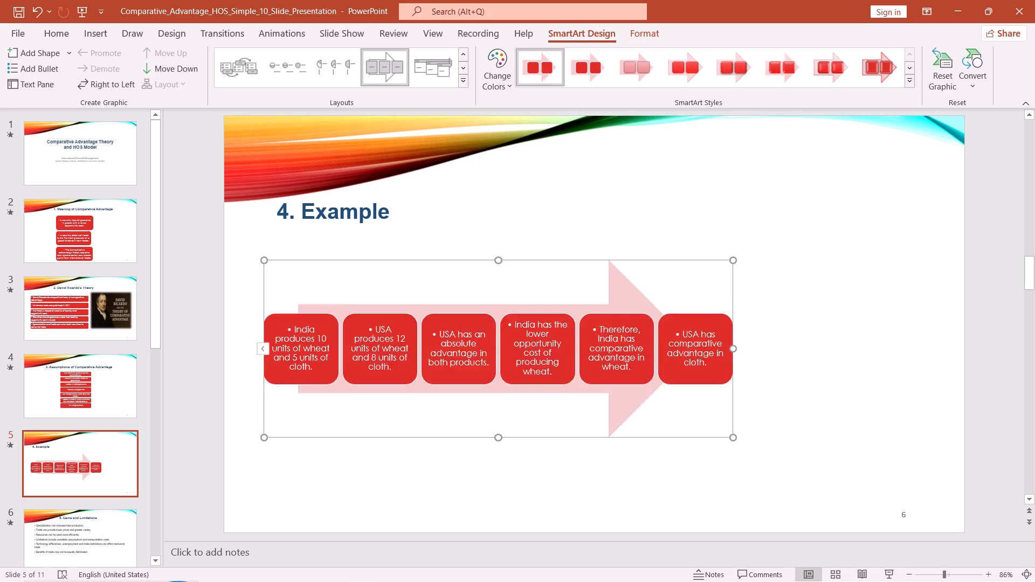
drag(734, 350, 881, 346)
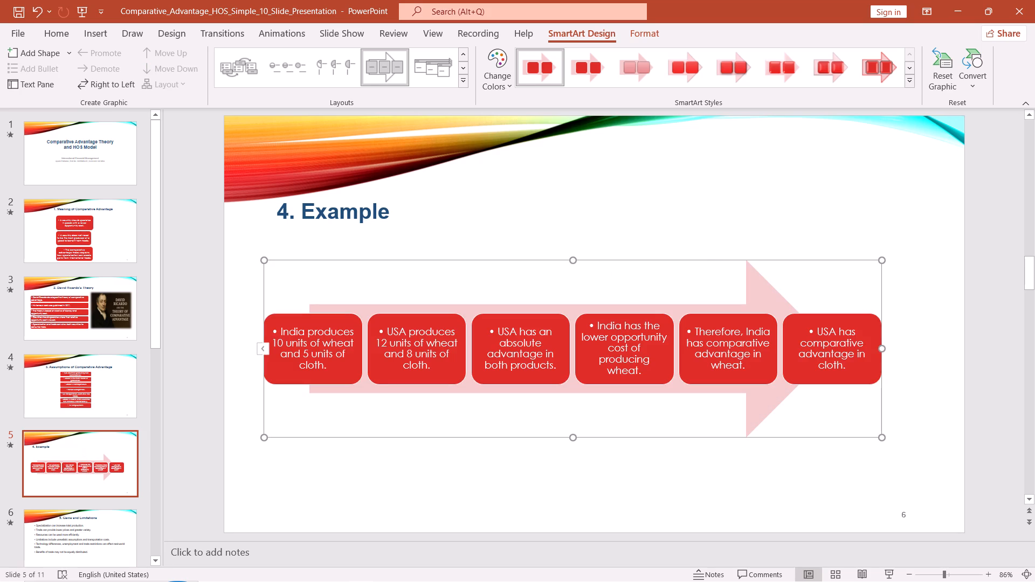
Convert the six bullet points on slide 6, Gains and Limitations, into the Vertical Bullet List SmartArt layout.
scroll(111, 435, down, 2)
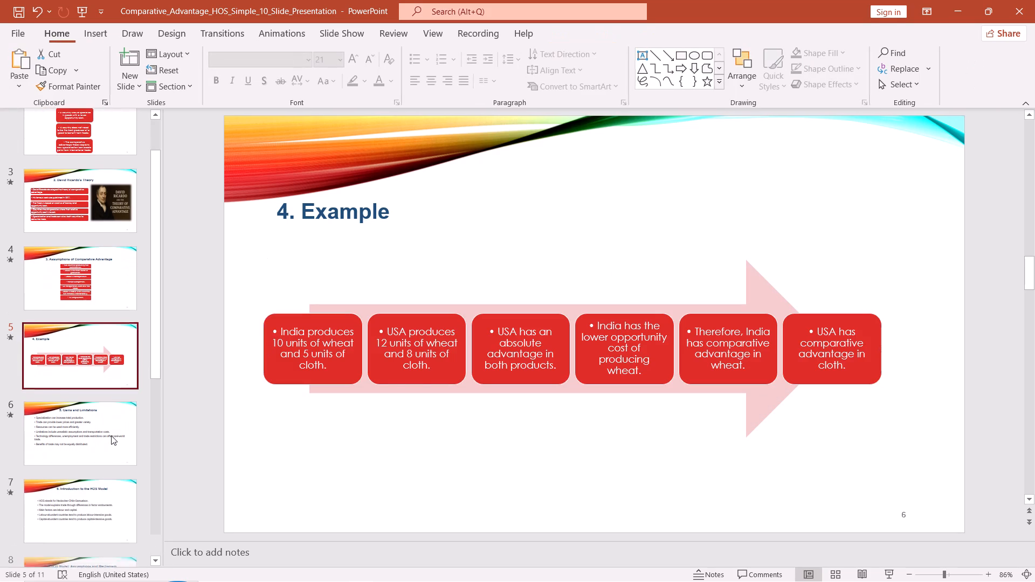
click(111, 435)
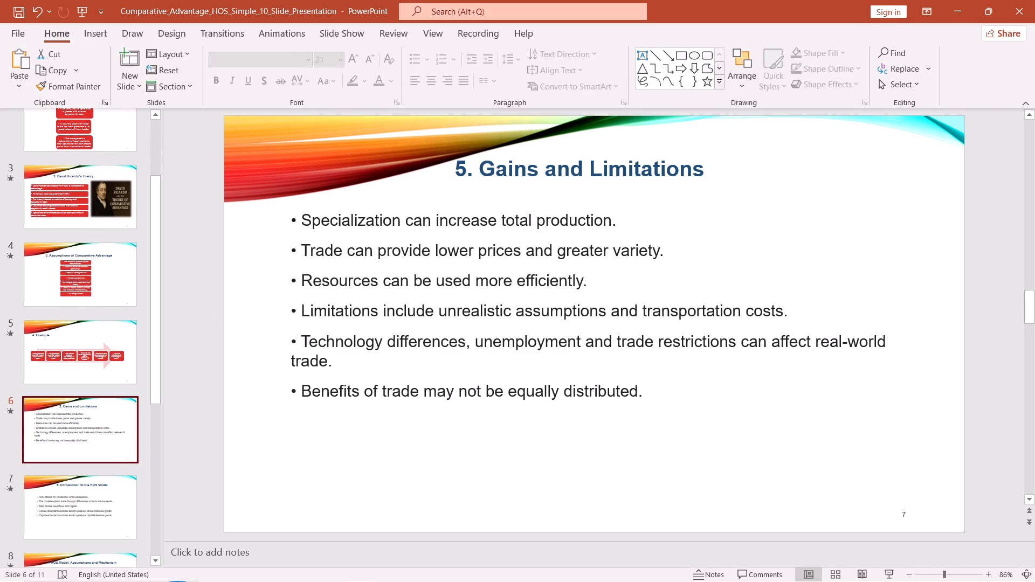
drag(292, 217, 471, 337)
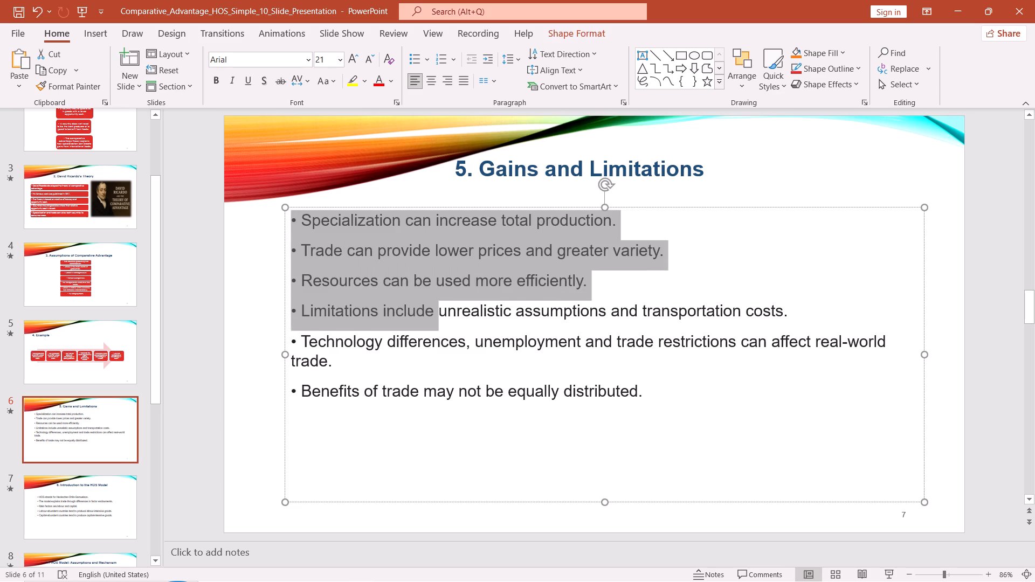
drag(471, 337, 655, 427)
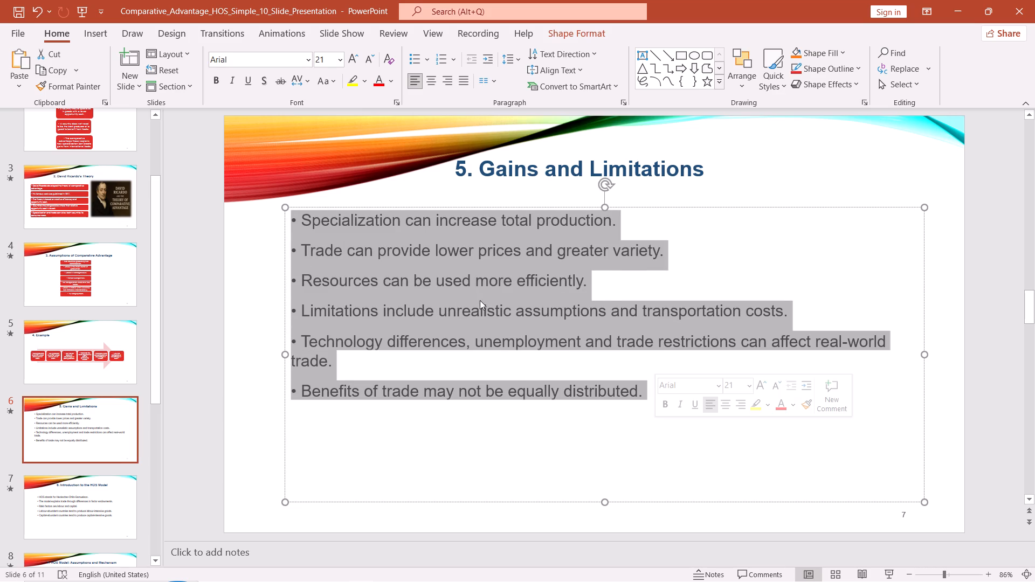
right_click(480, 300)
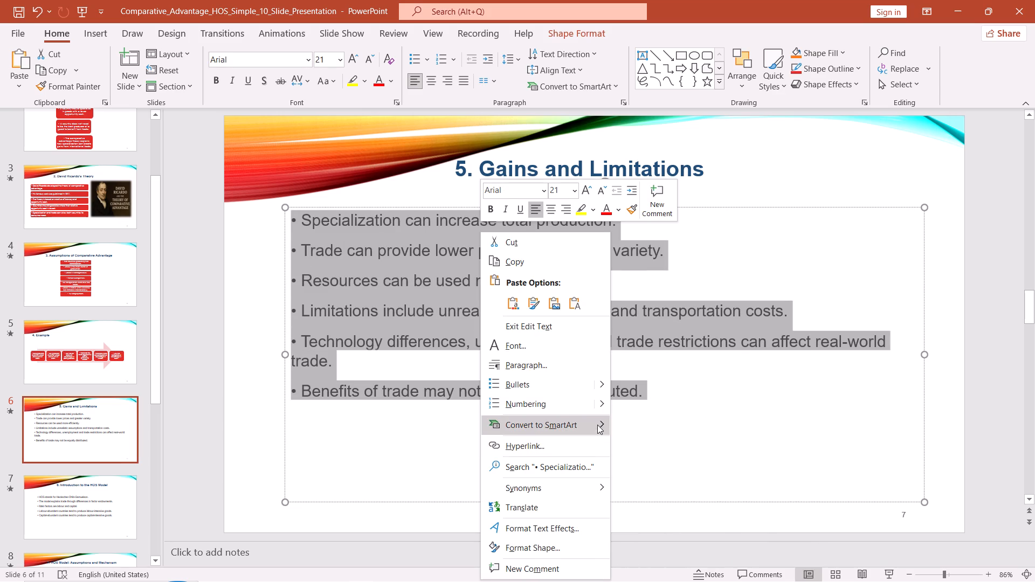
click(598, 418)
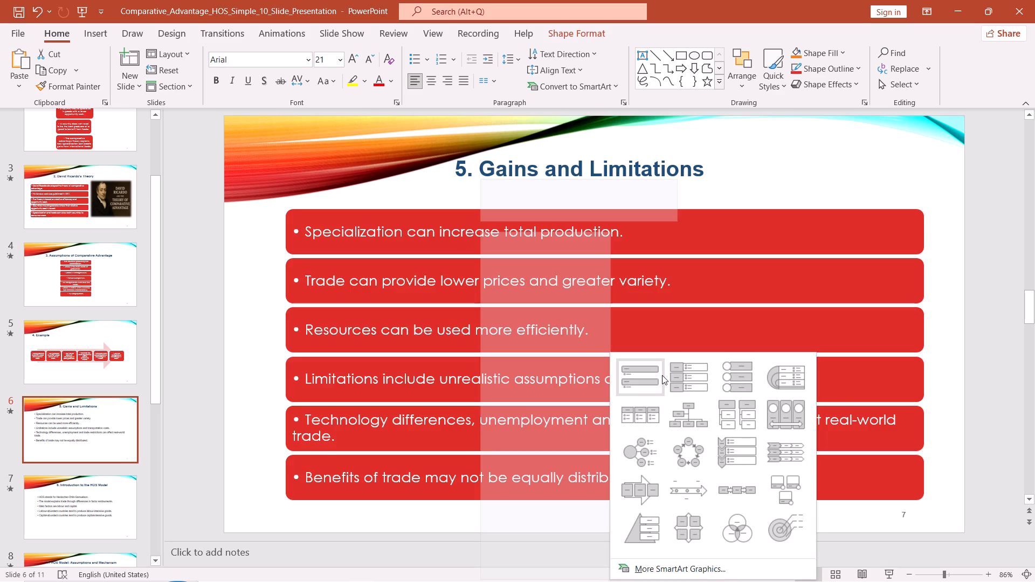
click(662, 375)
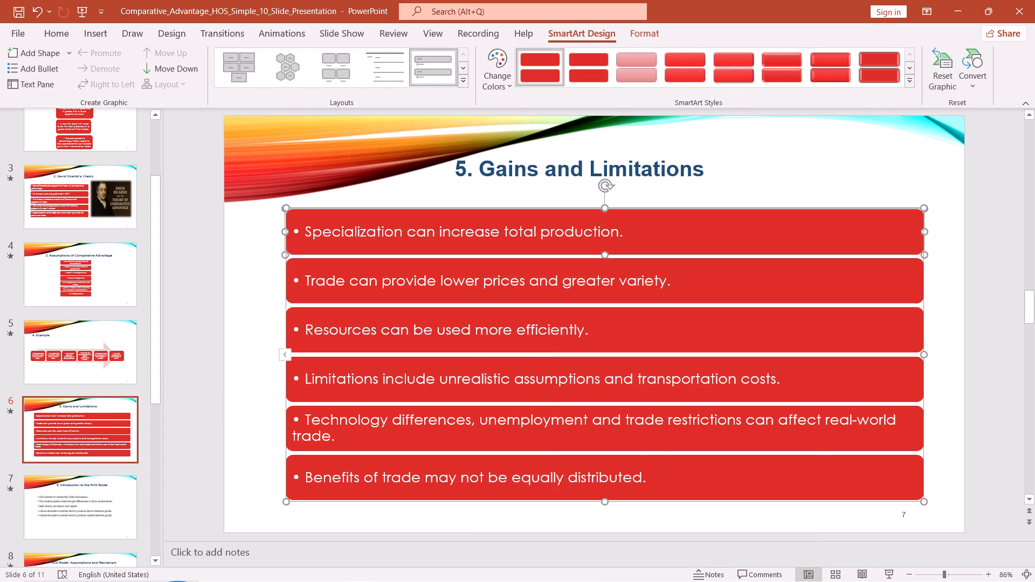
Convert slide 6's title, 5. Gains and Limitations, into a Vertical Bullet List SmartArt bar.
drag(458, 167, 683, 184)
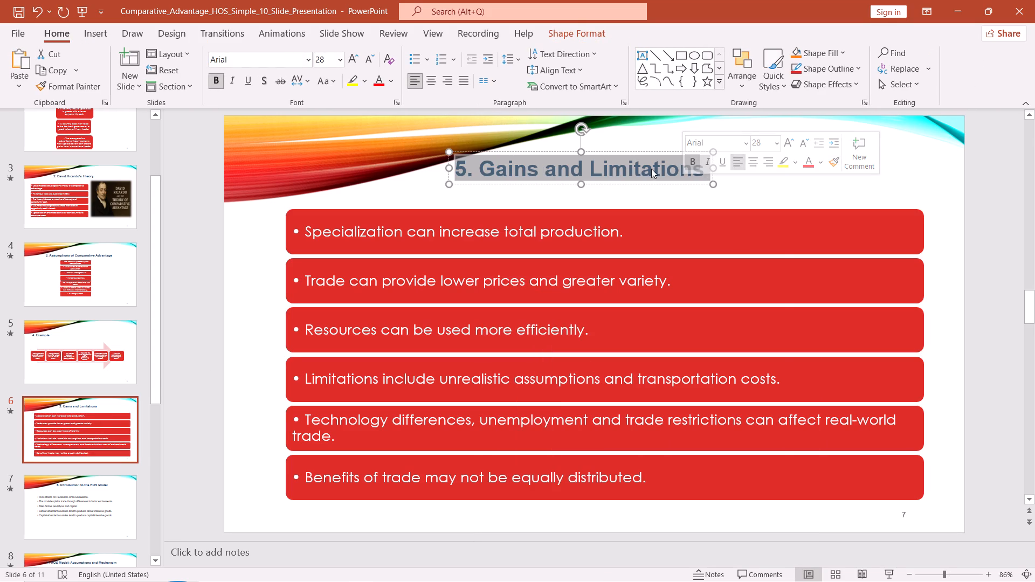
right_click(651, 169)
click(700, 357)
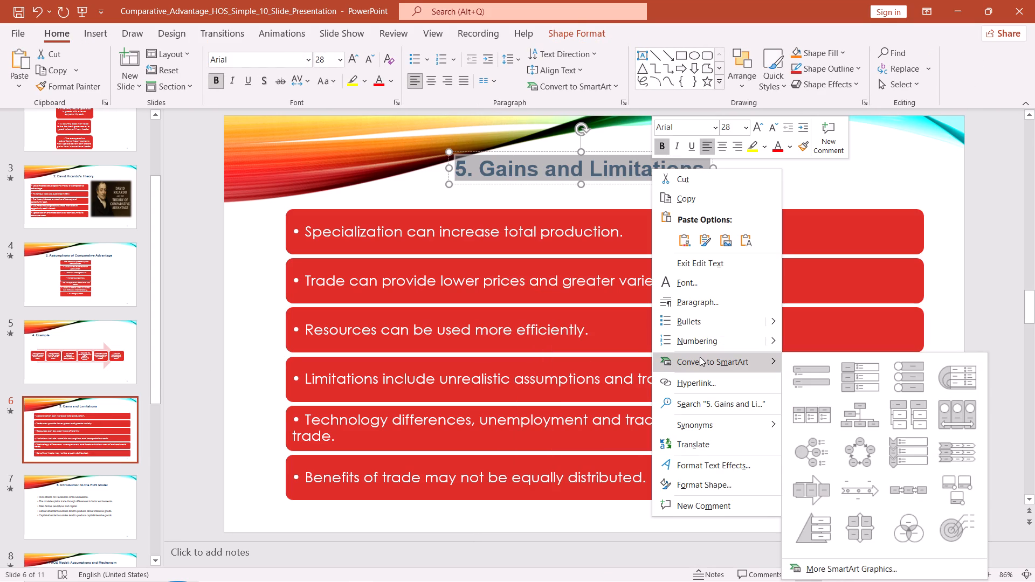
click(826, 380)
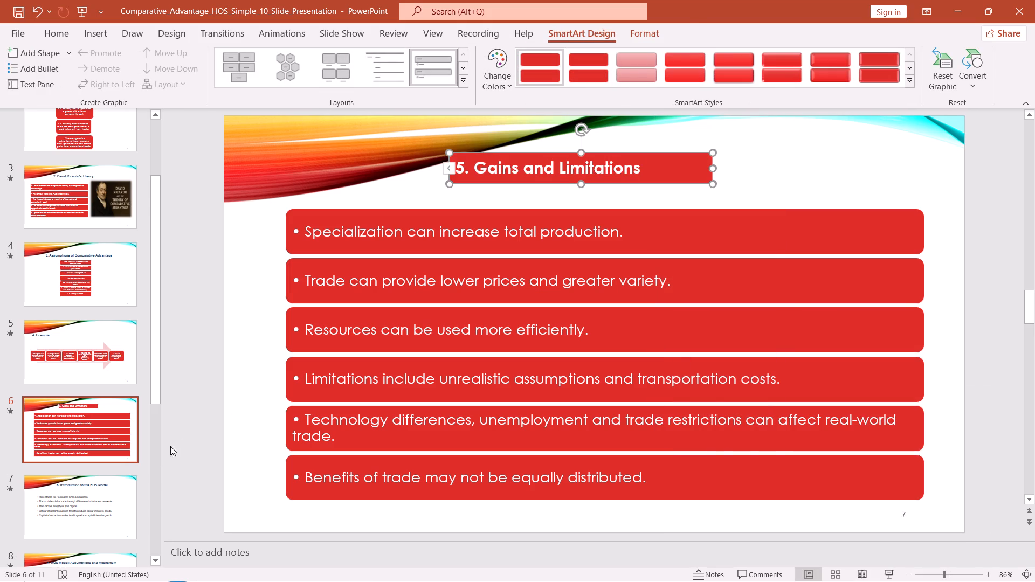
Convert slide 2's title into the same SmartArt block list layout as its body, widening the block so the title fits on one line.
click(77, 522)
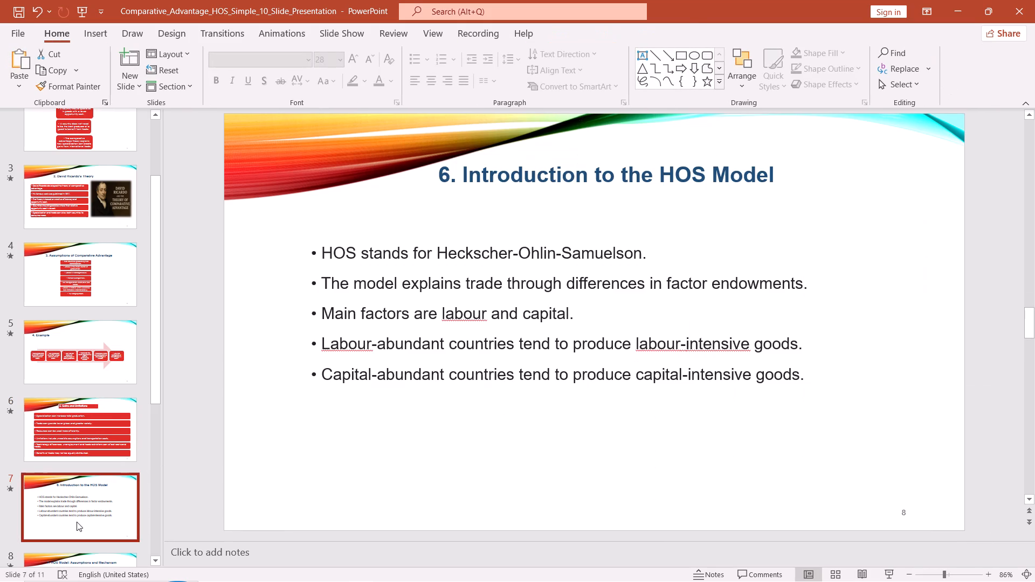
scroll(112, 168, up, 5)
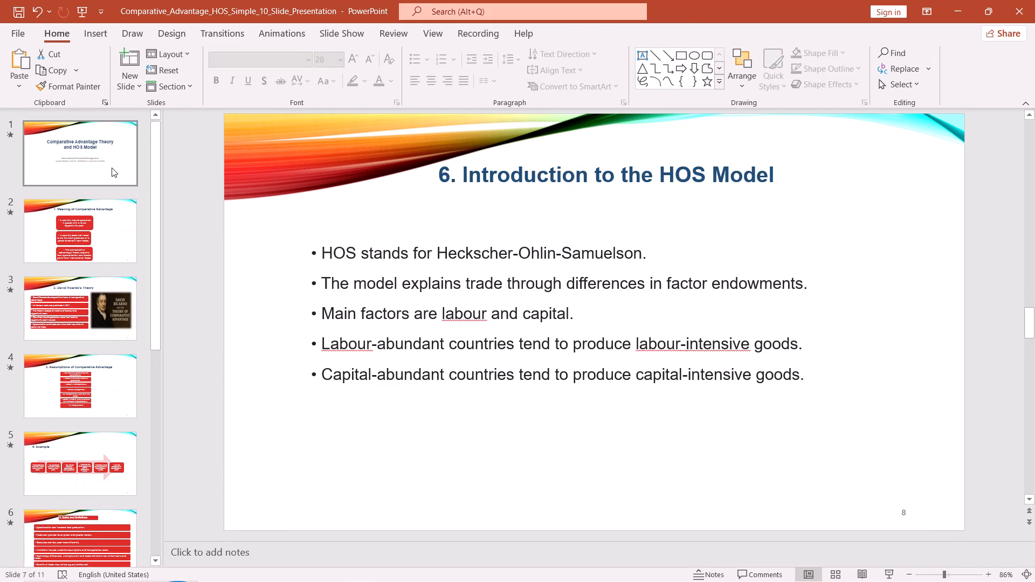
click(91, 212)
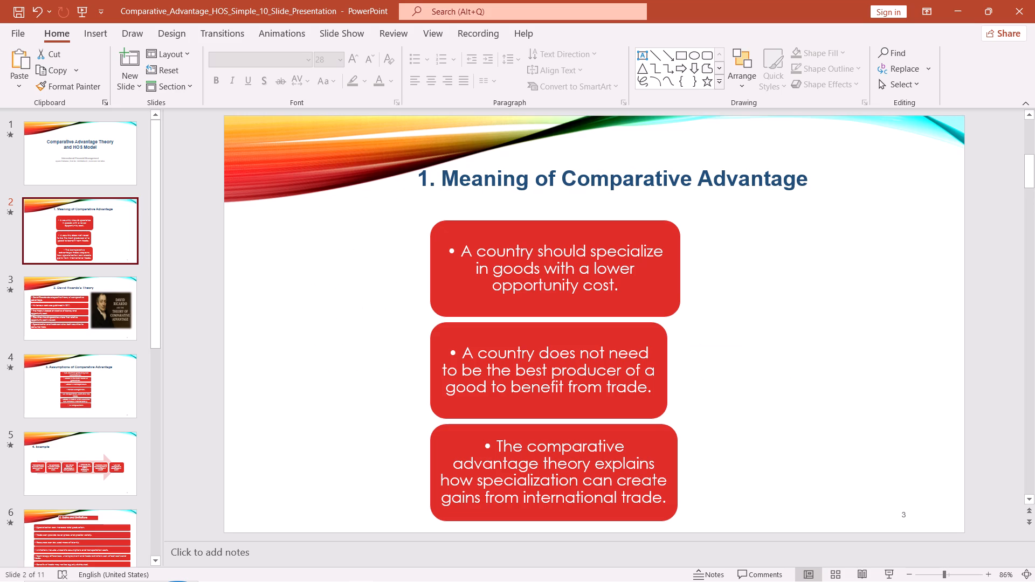
drag(418, 175, 781, 202)
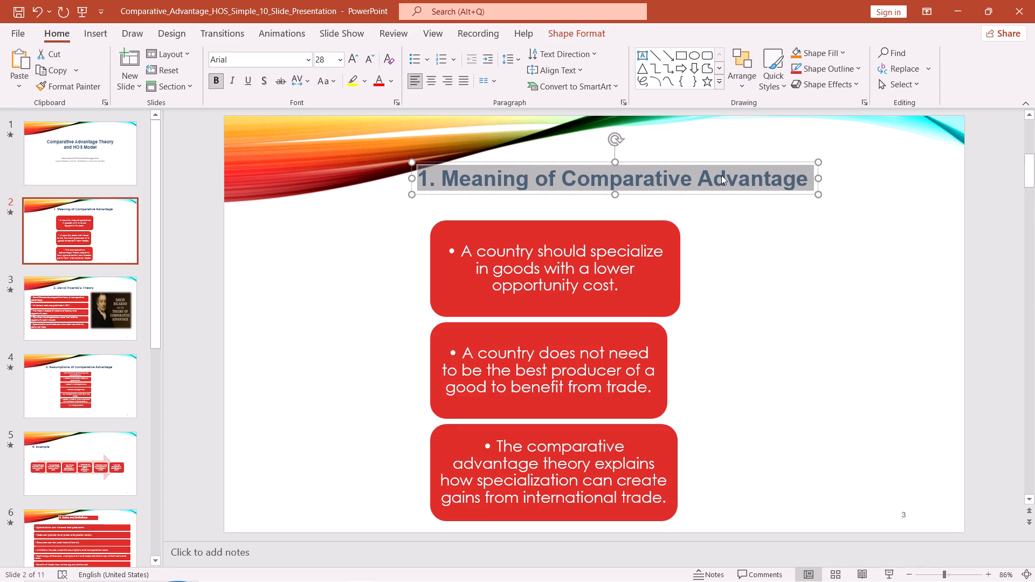
right_click(721, 175)
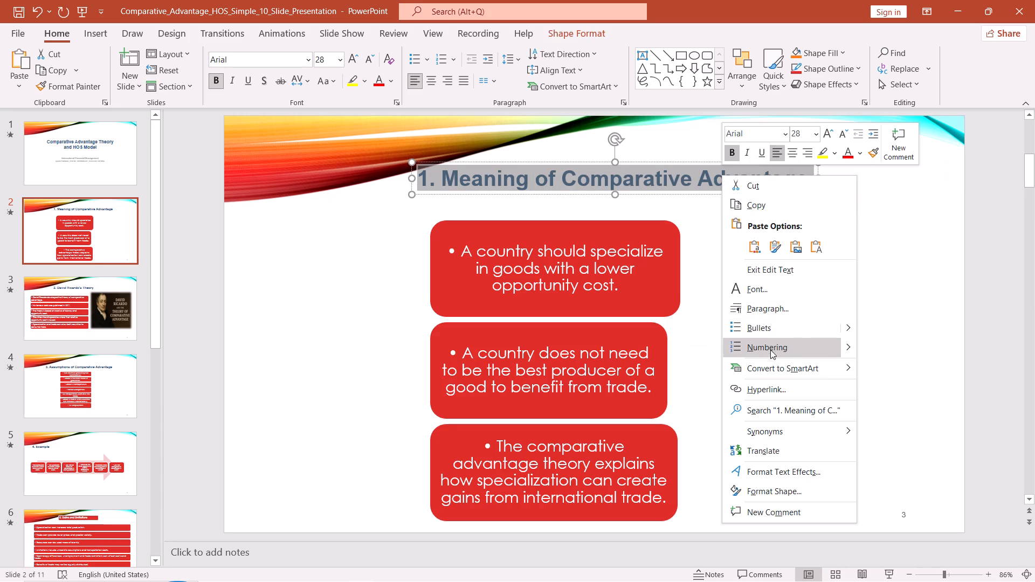
click(772, 366)
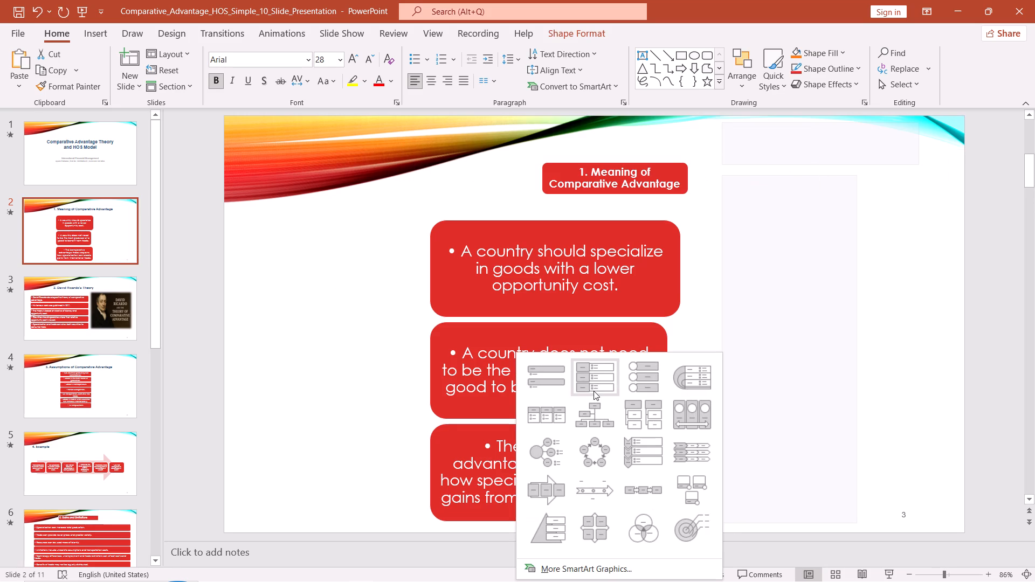
click(595, 387)
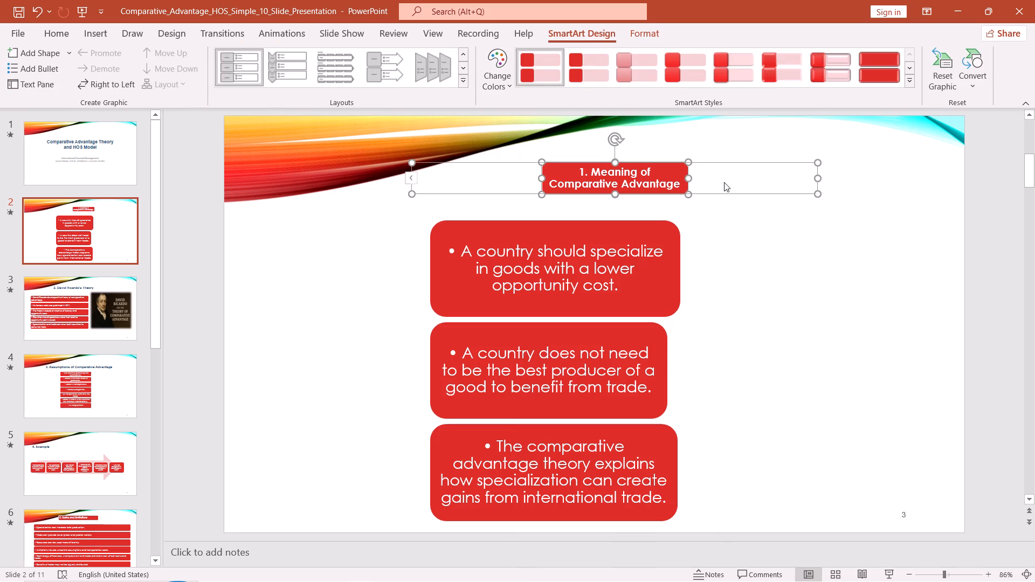
drag(688, 175, 729, 175)
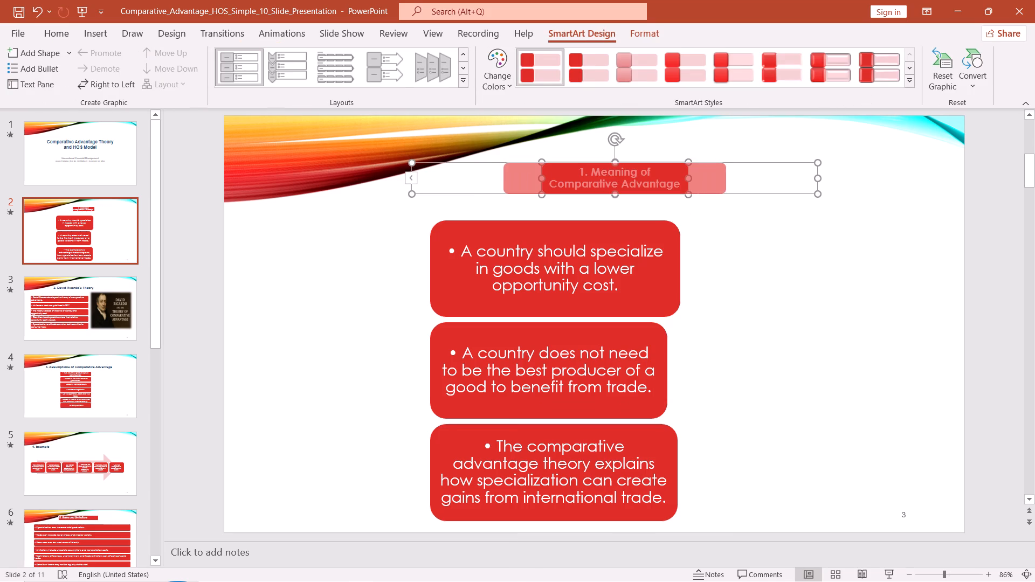
drag(729, 175, 793, 178)
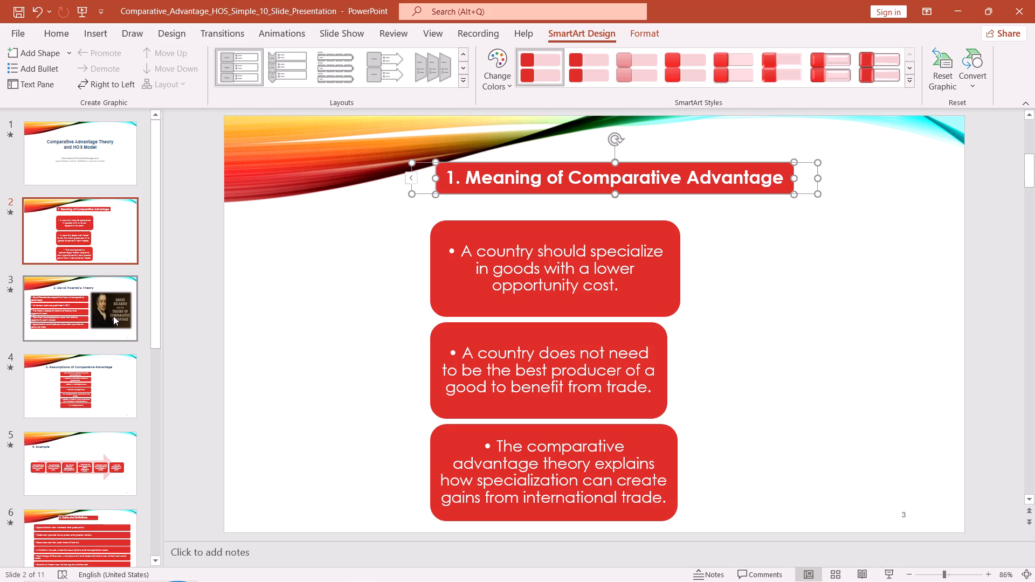
Convert slide 3's title, David Ricardo's Theory, into a Vertical Bullet List SmartArt bar and widen it to reach over the portrait picture.
click(98, 327)
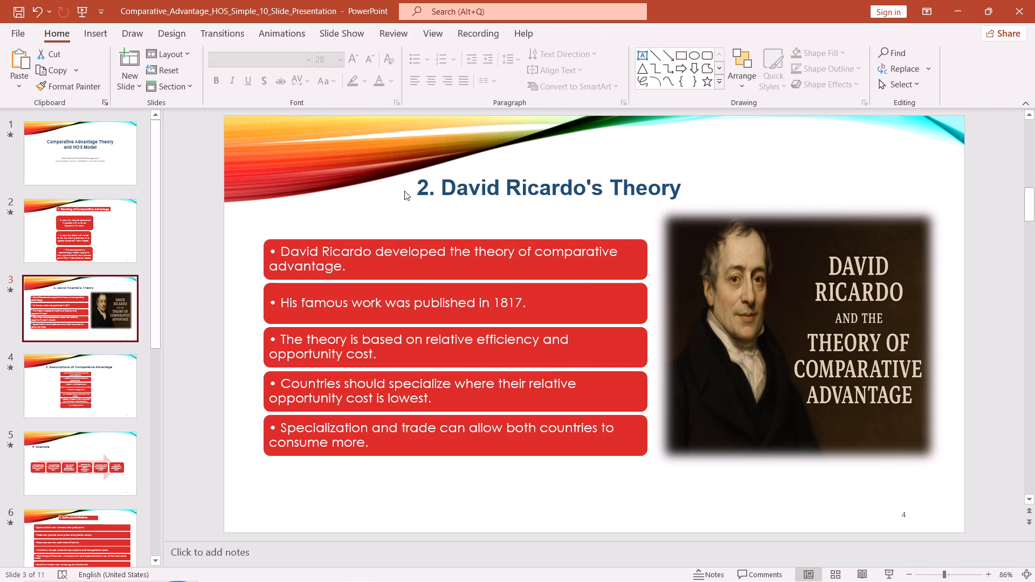
drag(417, 189, 630, 196)
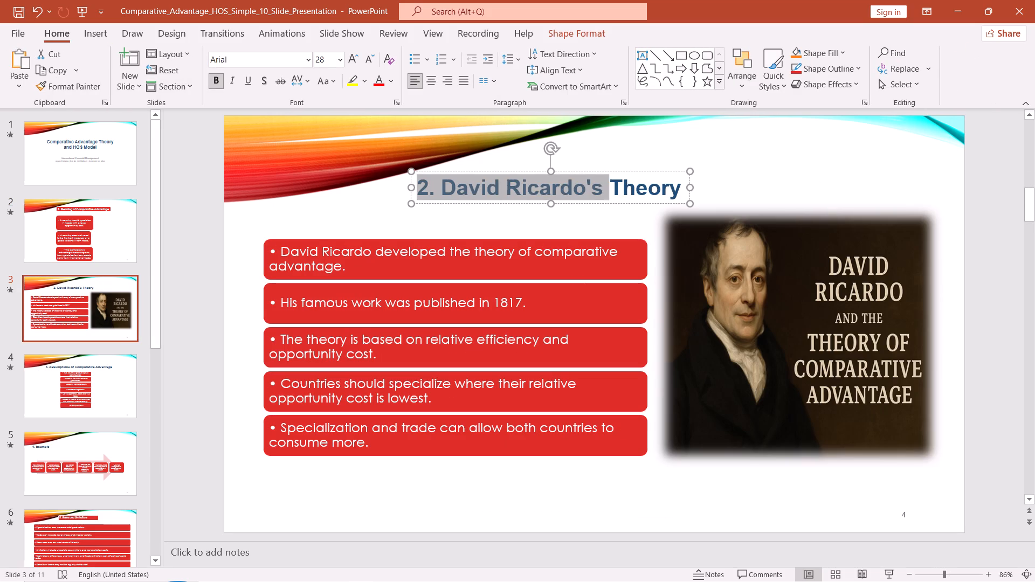
drag(630, 196, 650, 201)
right_click(613, 189)
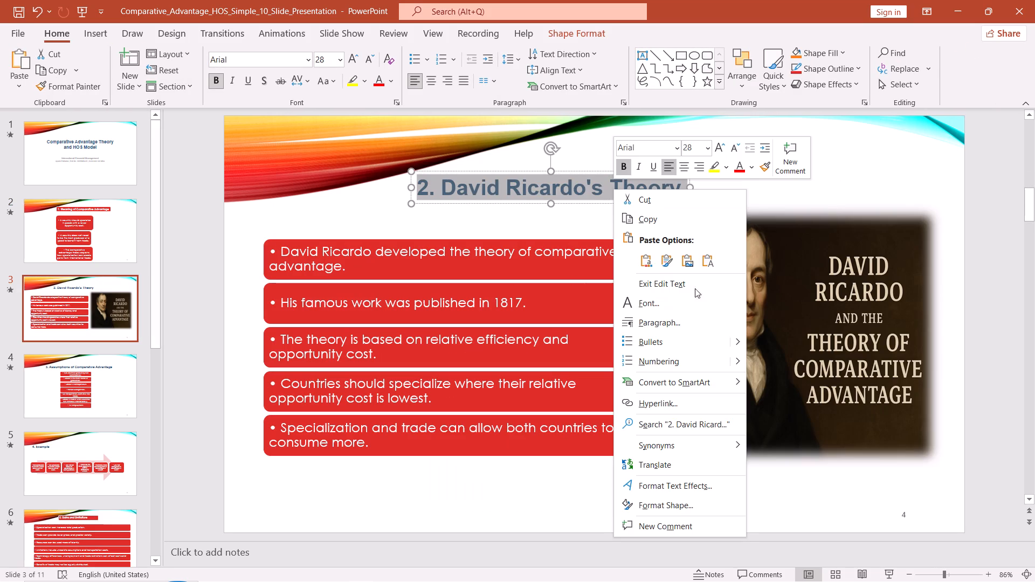
click(689, 382)
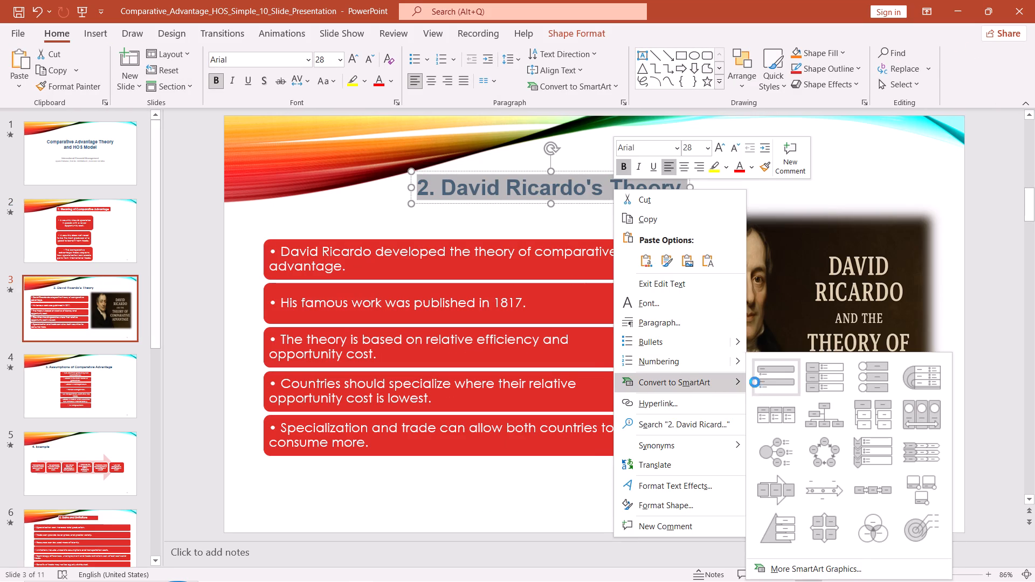
click(763, 381)
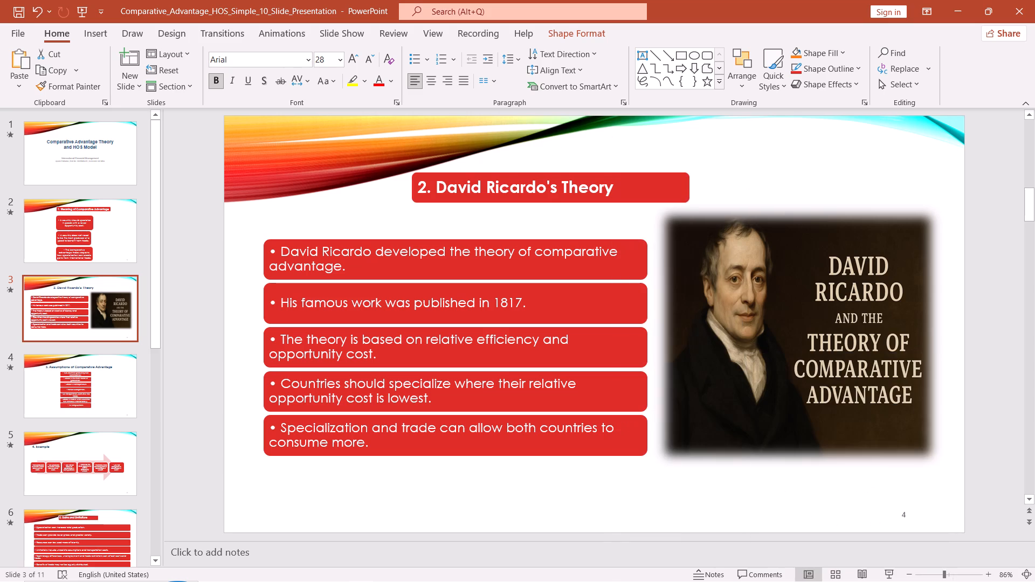
drag(692, 188, 744, 190)
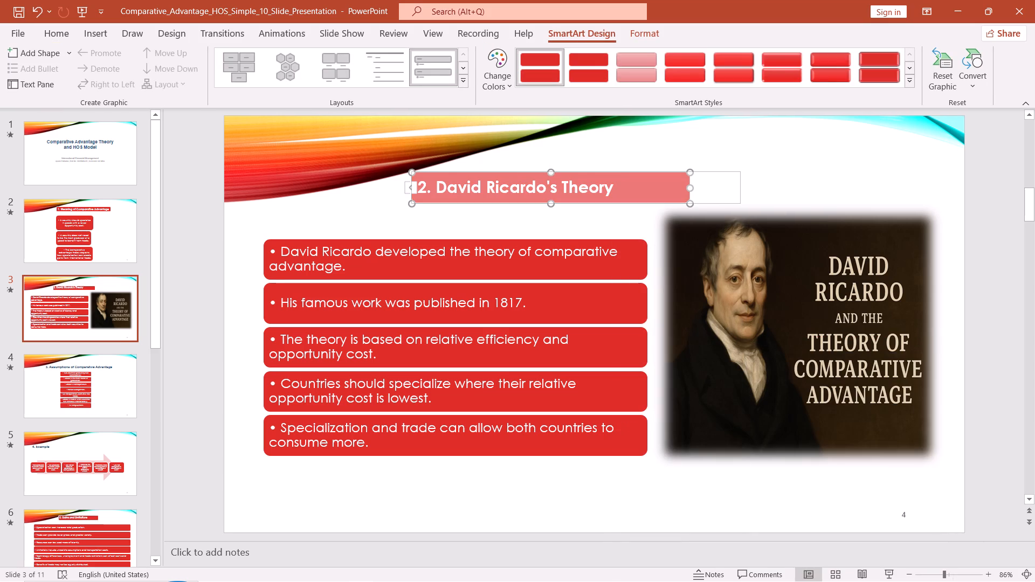
drag(744, 190, 785, 190)
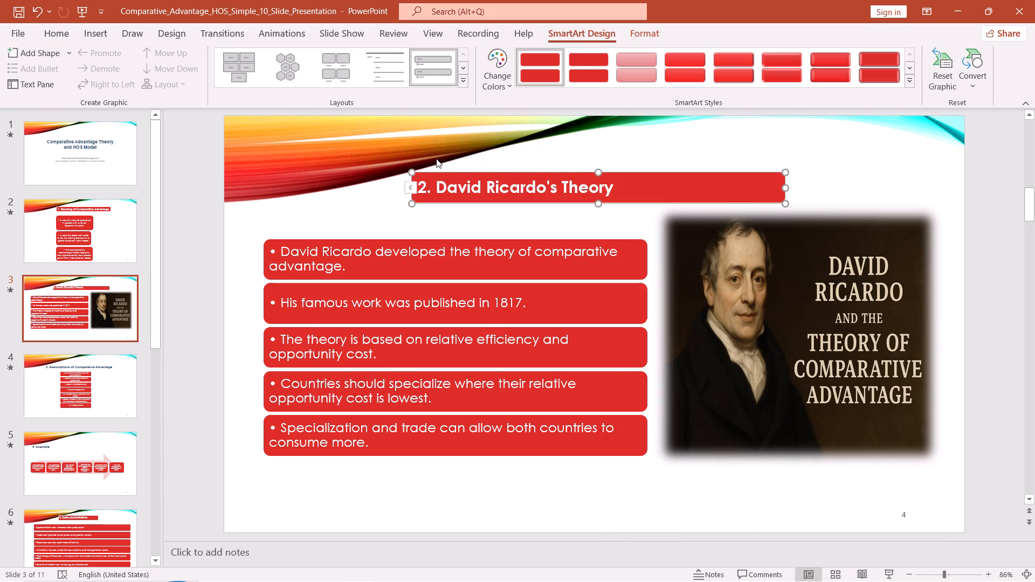
drag(410, 185, 391, 188)
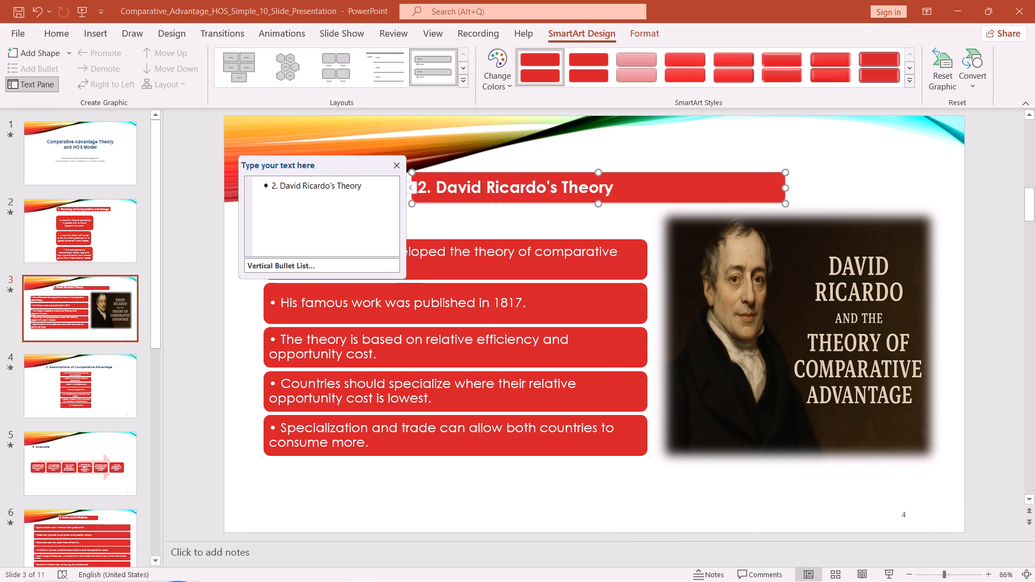
drag(391, 188, 400, 169)
click(400, 169)
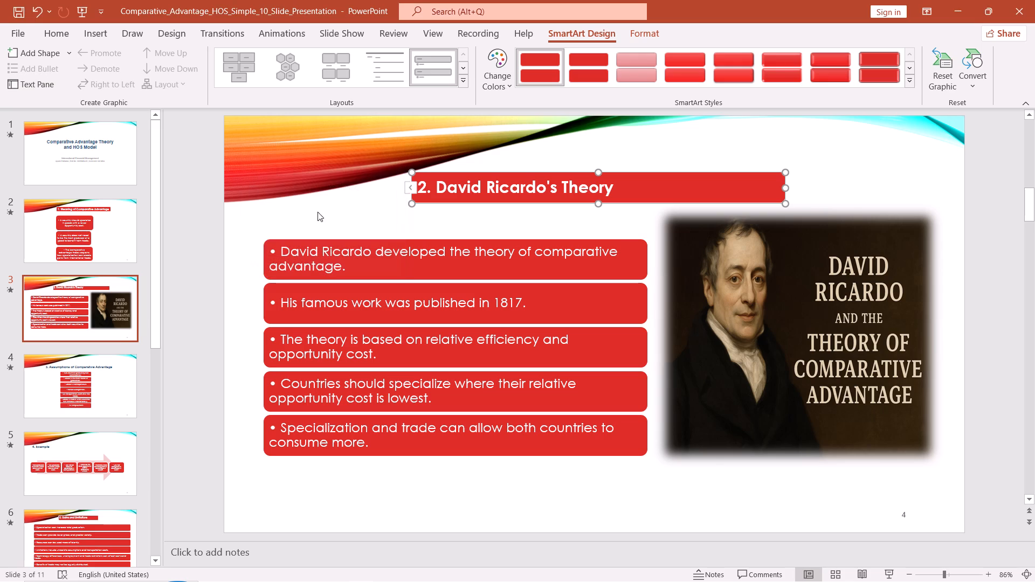
Convert slide 4's title into the SmartArt block list layout used for slide 2's title, widening its block to nearly fill the frame.
click(97, 386)
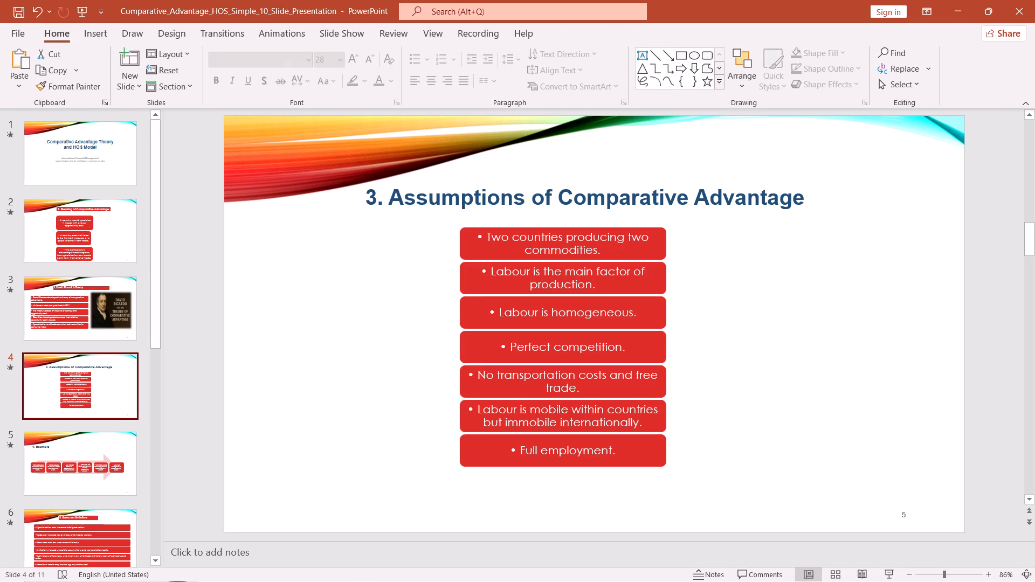
drag(367, 192, 804, 218)
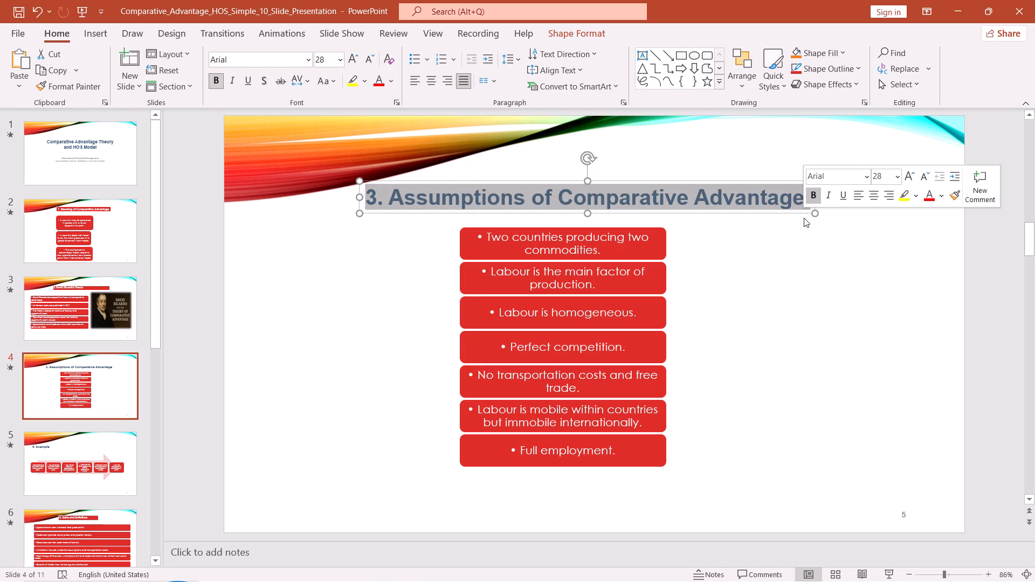
right_click(739, 188)
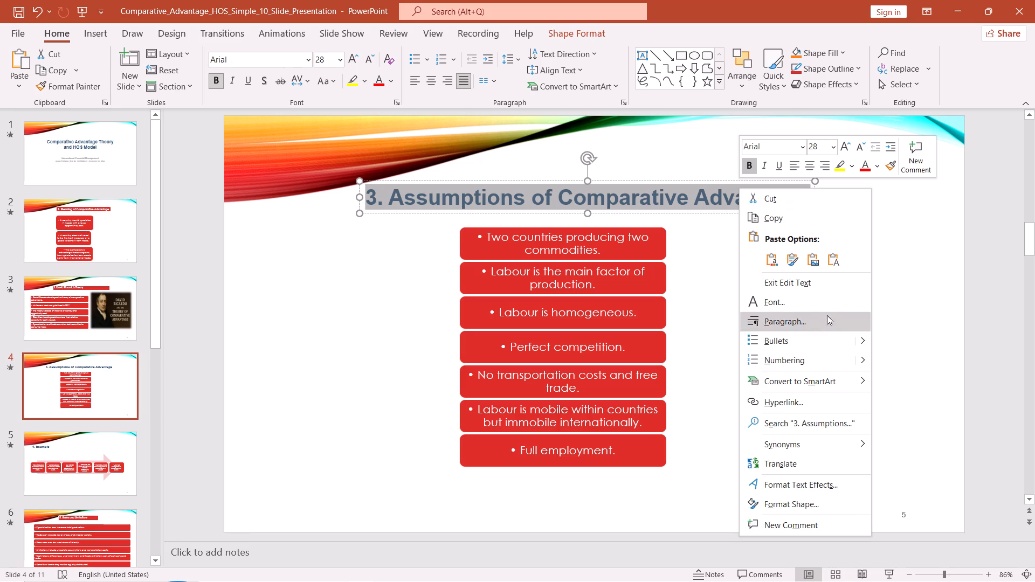
click(838, 382)
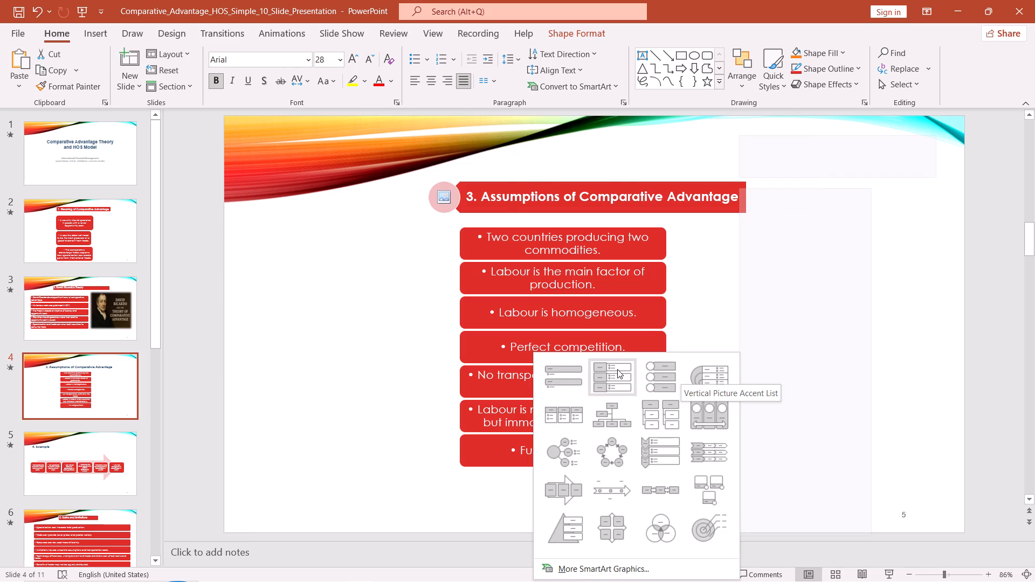
drag(598, 380, 606, 388)
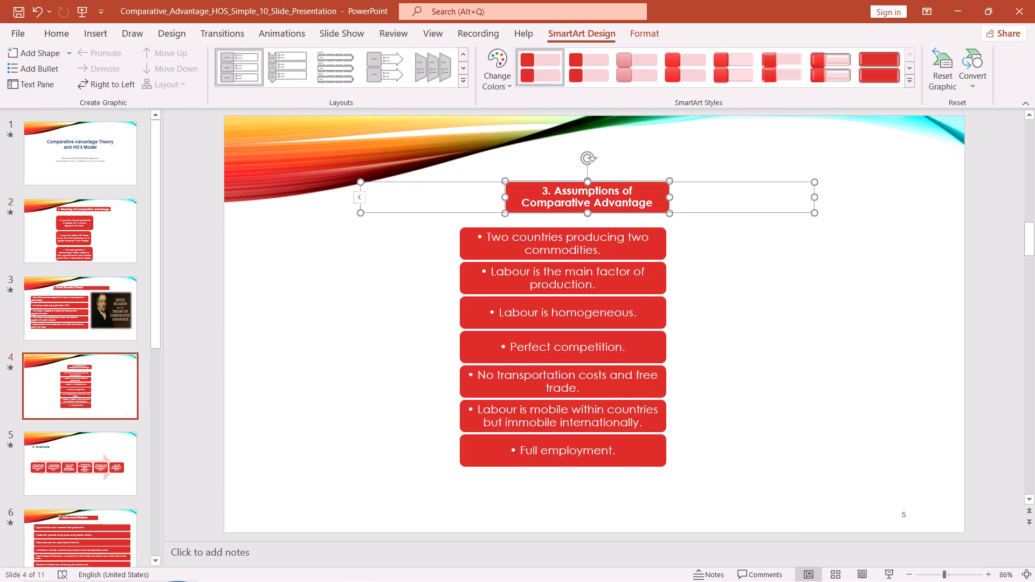
drag(668, 197, 675, 198)
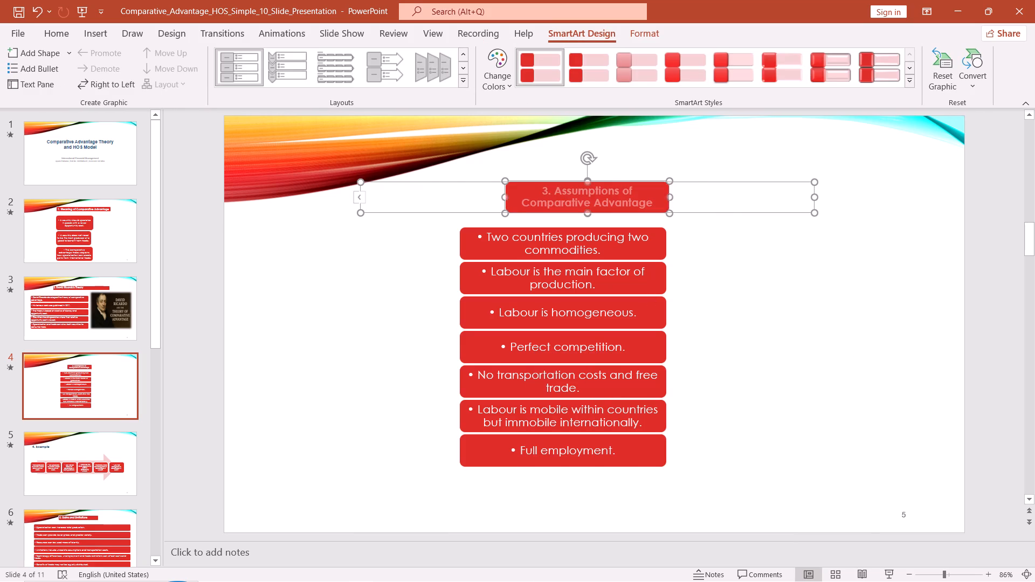
drag(675, 198, 792, 198)
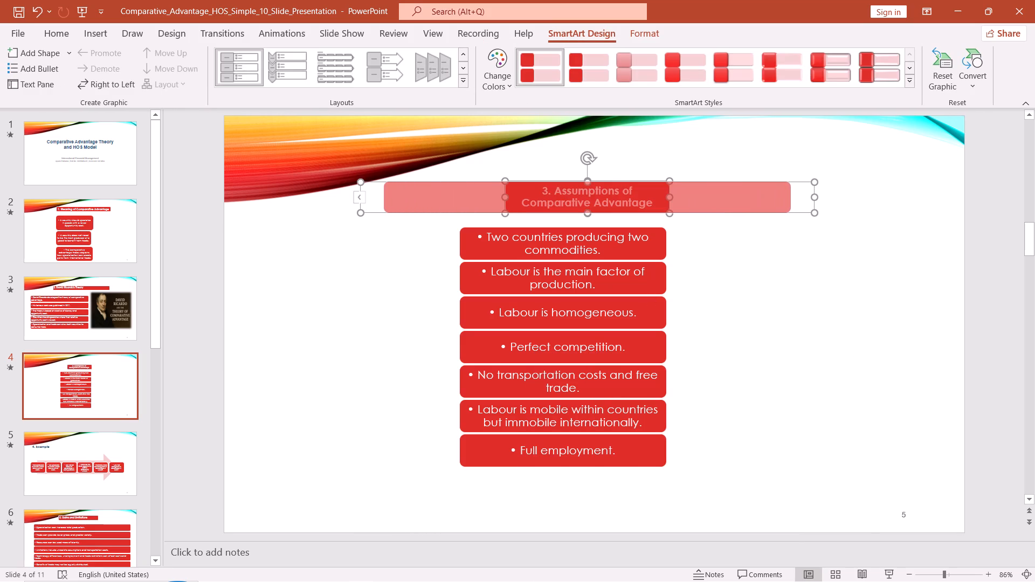
Widen slide 4's title block to the full width of its frame so the title fits on one line.
drag(792, 198, 811, 198)
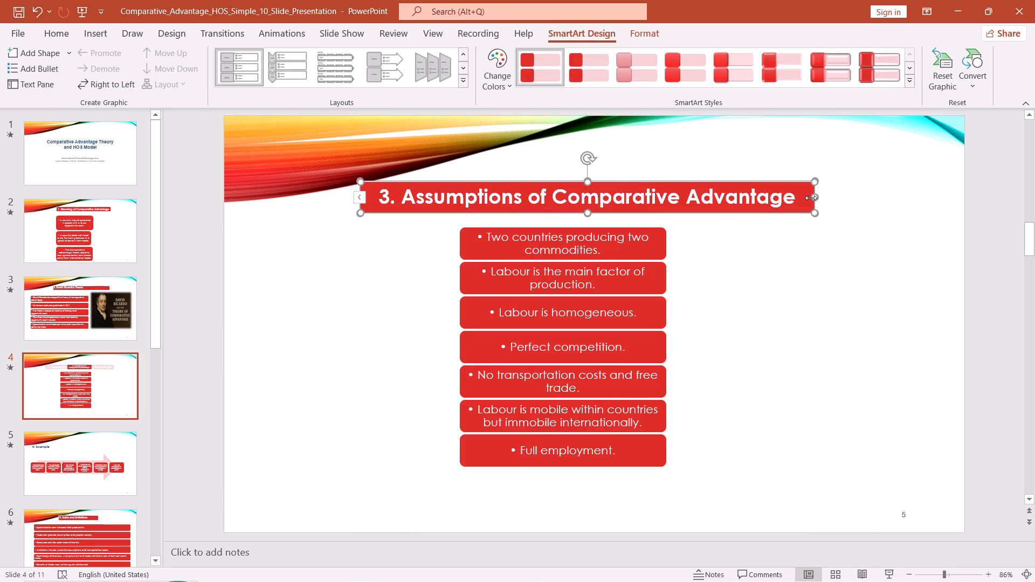
Convert slide 5's title, 4. Example, into a Vertical Bullet List SmartArt bar and widen it to about half the arrow graphic's width.
click(68, 444)
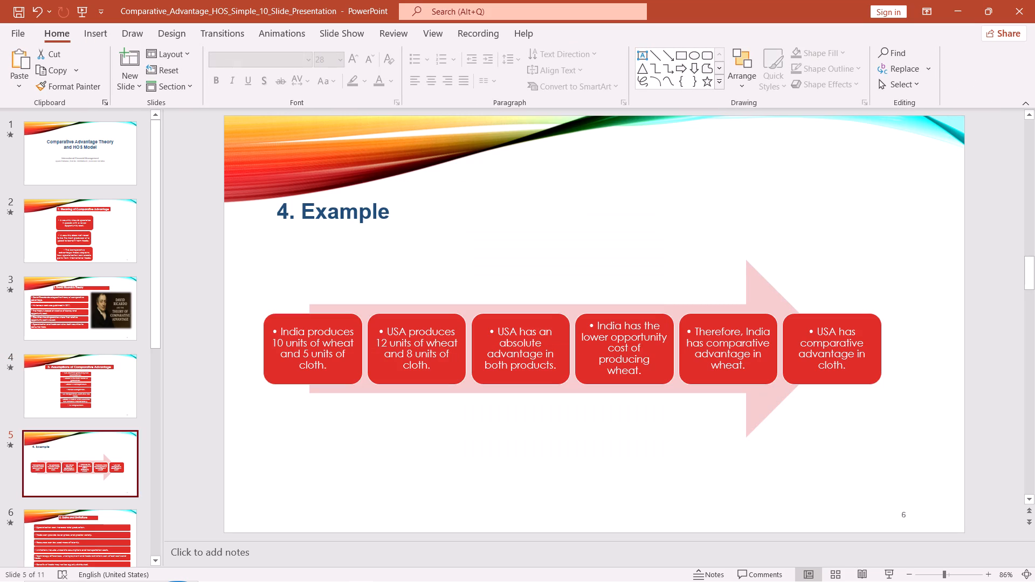
drag(281, 210, 400, 231)
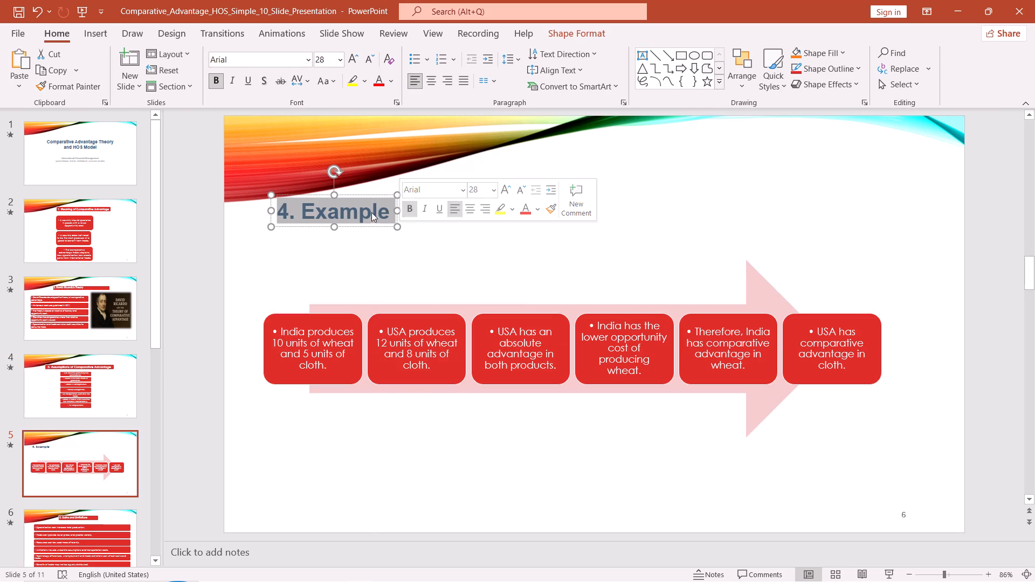
right_click(370, 211)
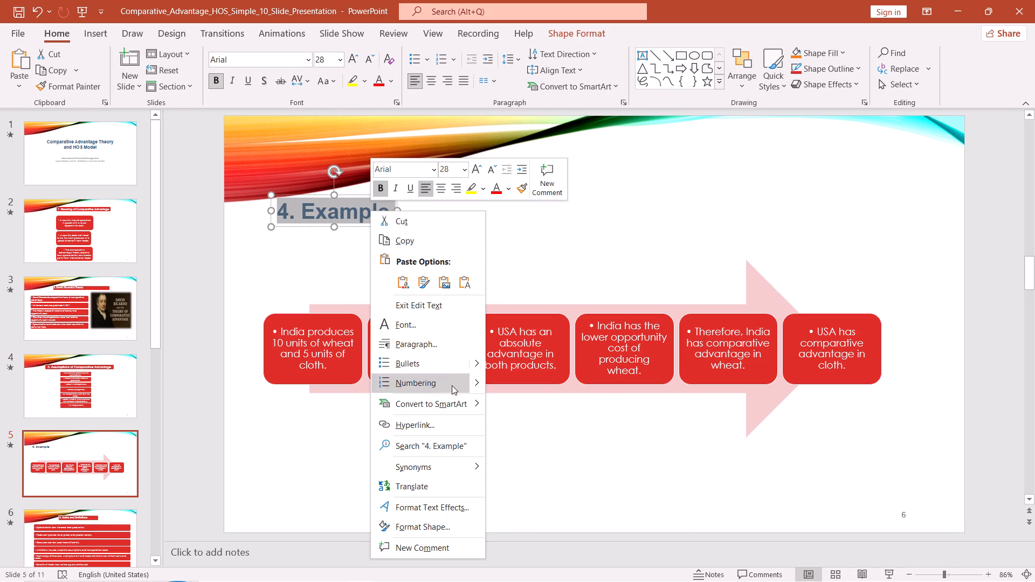
click(453, 400)
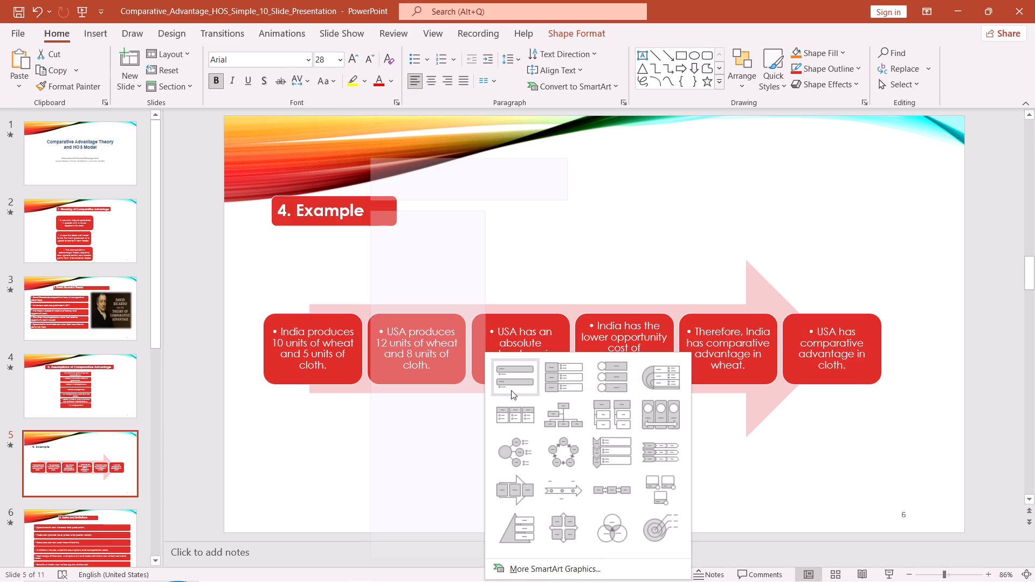
drag(512, 376, 438, 302)
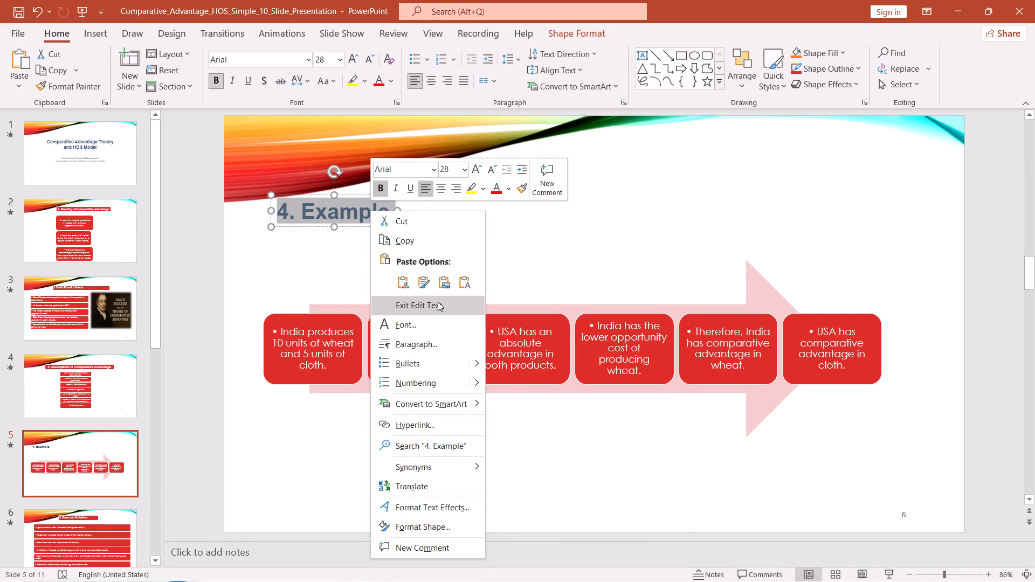
drag(438, 302, 447, 411)
click(447, 411)
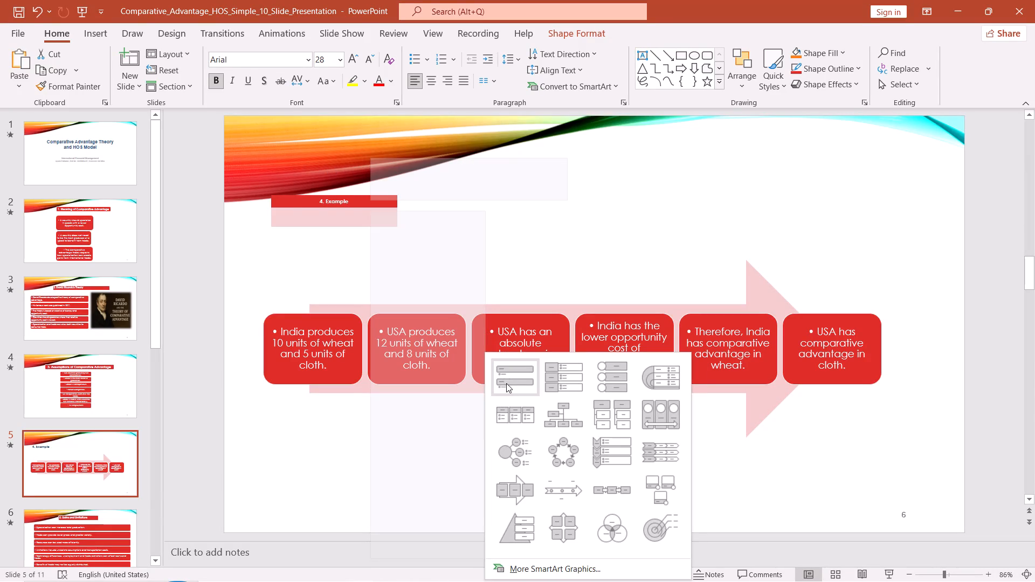
click(506, 383)
drag(396, 209, 591, 217)
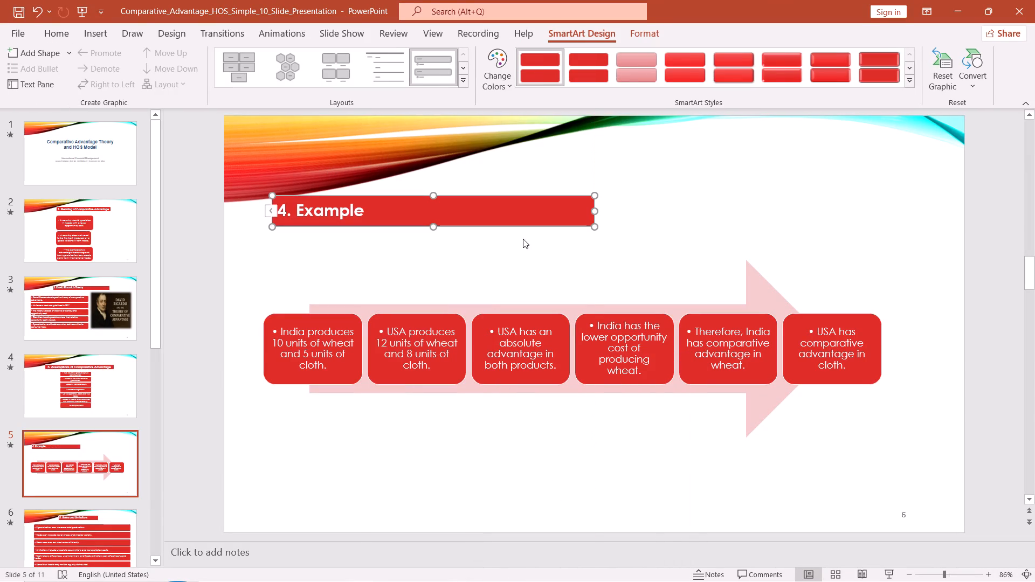
click(422, 266)
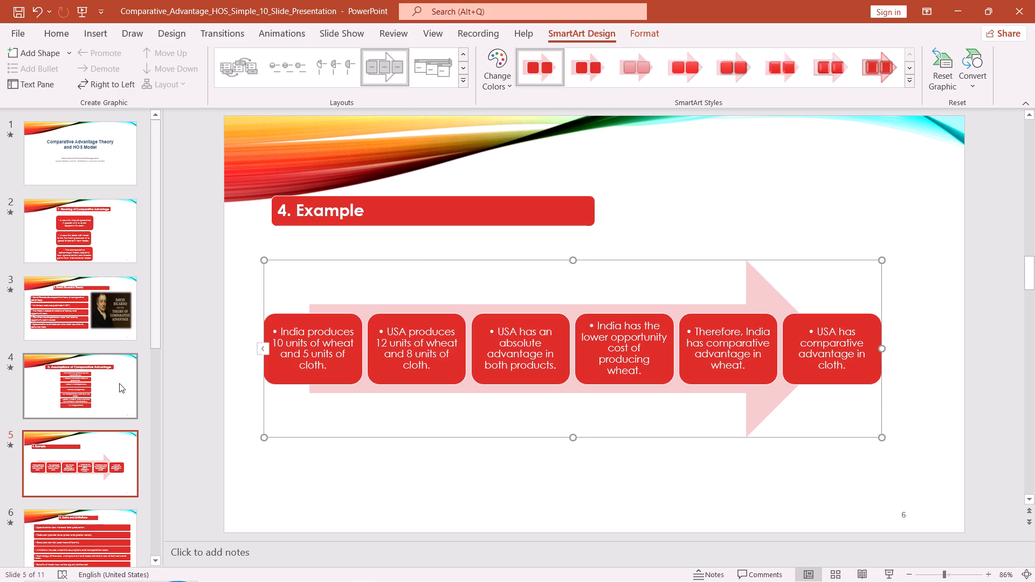
Convert slide 7's title, 6. Introduction to the HOS Model, into a Vertical Bullet List SmartArt bar.
scroll(89, 409, down, 3)
click(89, 409)
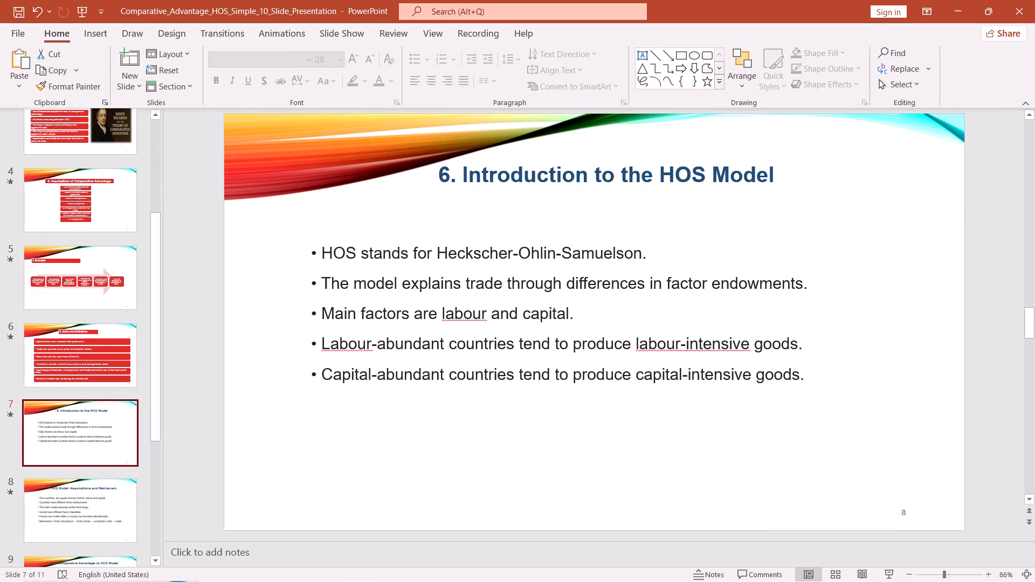
drag(440, 171, 765, 205)
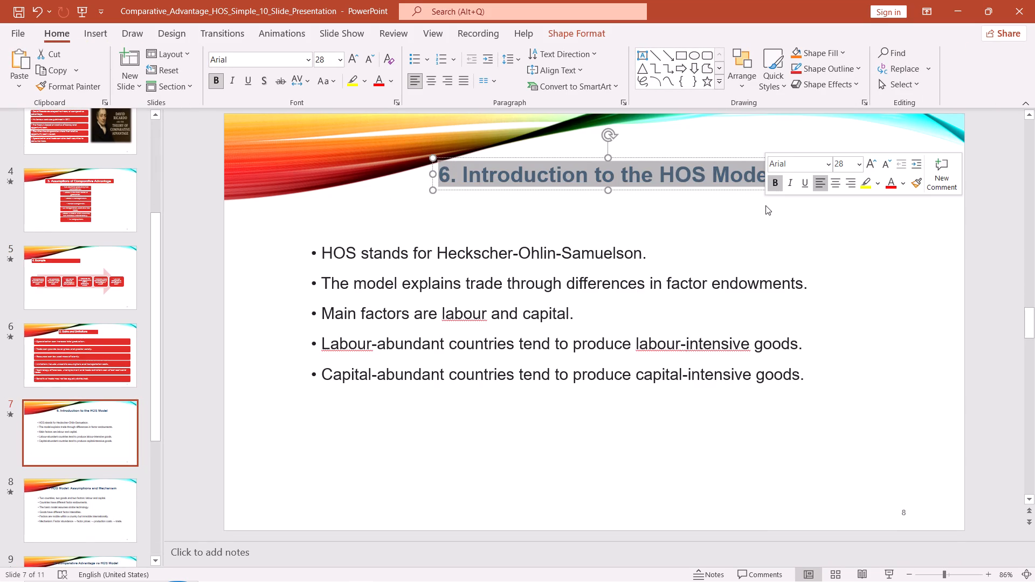
right_click(722, 171)
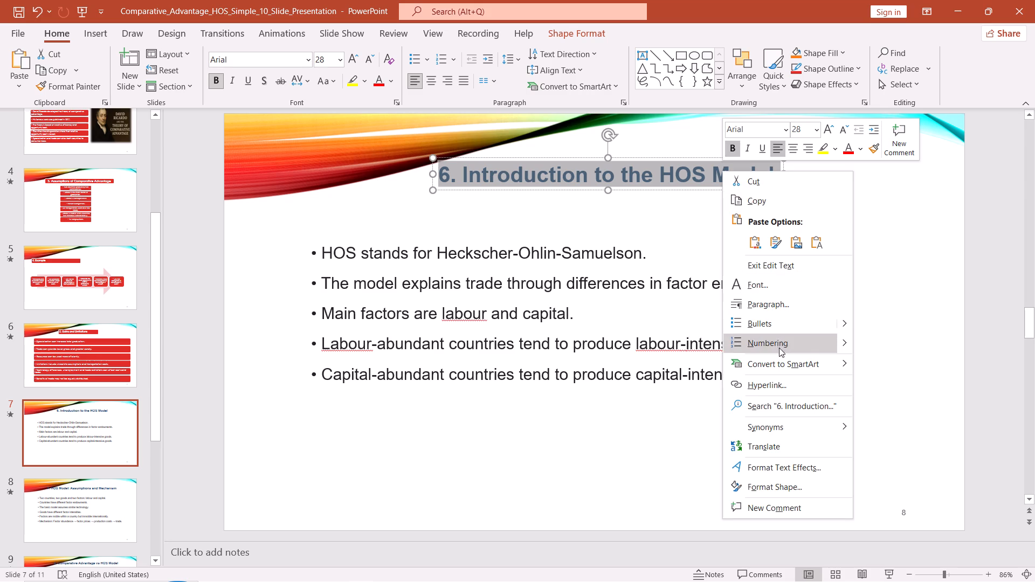
click(780, 362)
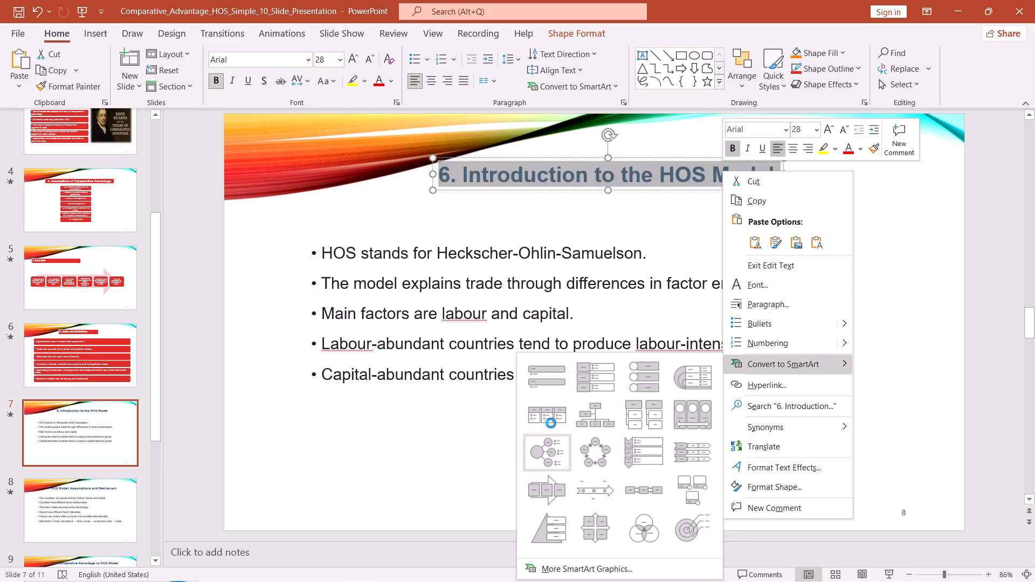
click(546, 385)
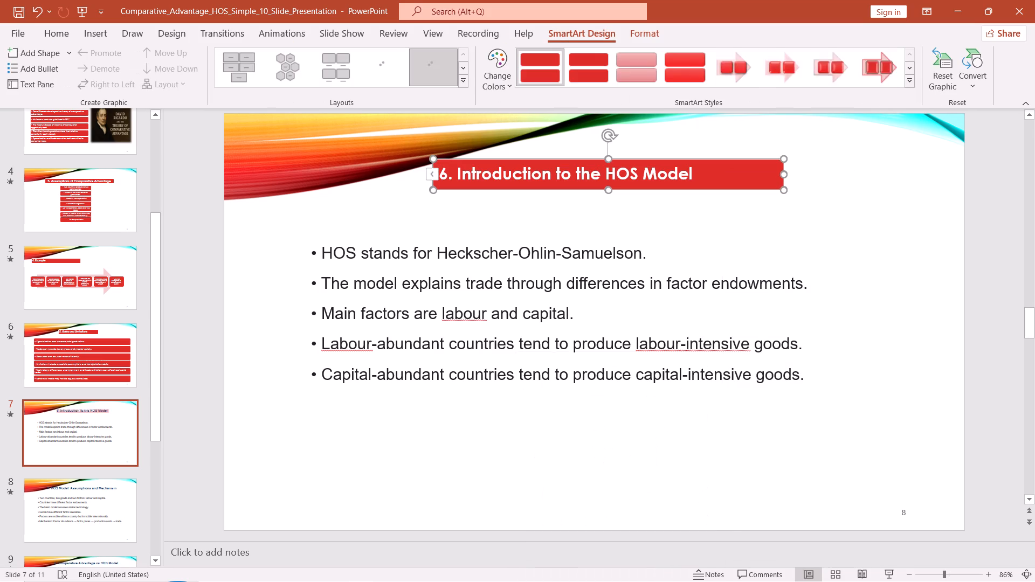
Convert slide 7's five bullet points into a Vertical Block List SmartArt graphic.
drag(320, 248, 824, 401)
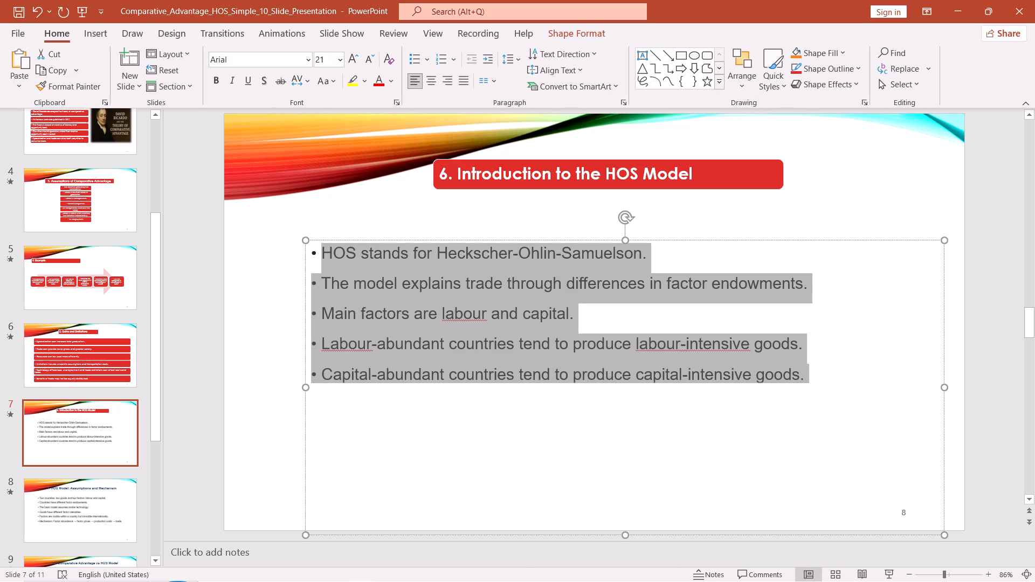
drag(824, 401, 828, 398)
right_click(650, 325)
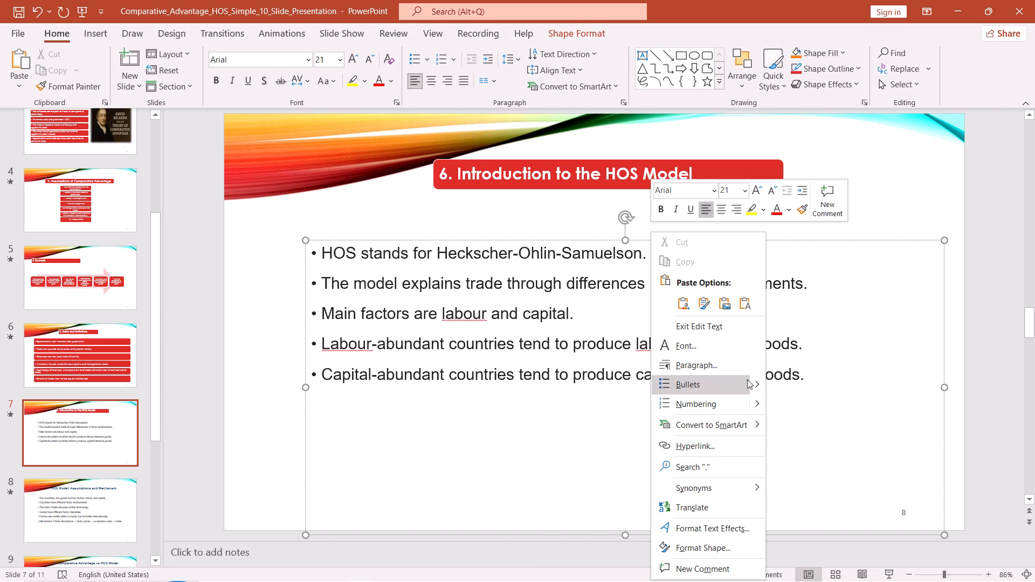
click(748, 428)
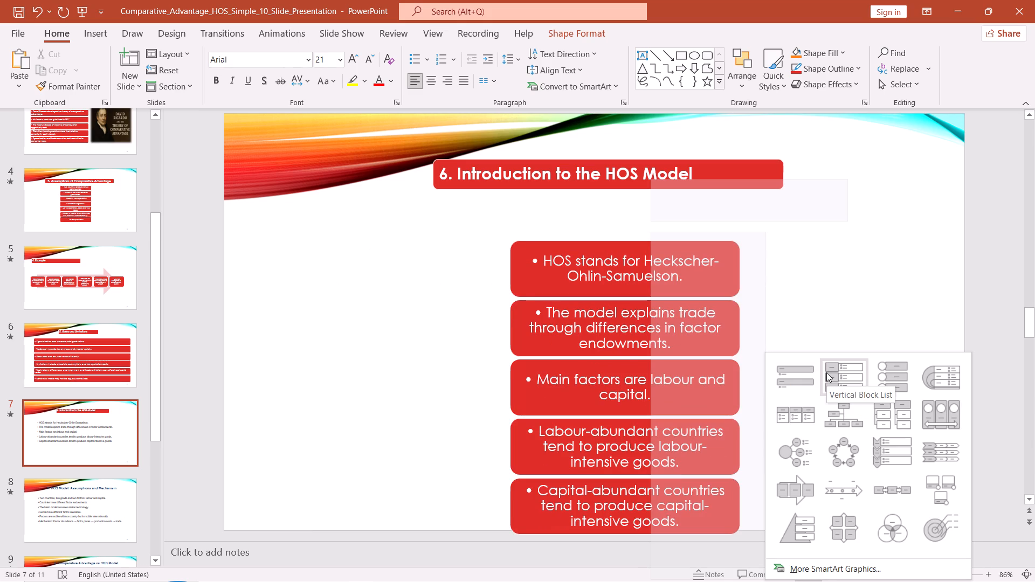
click(826, 372)
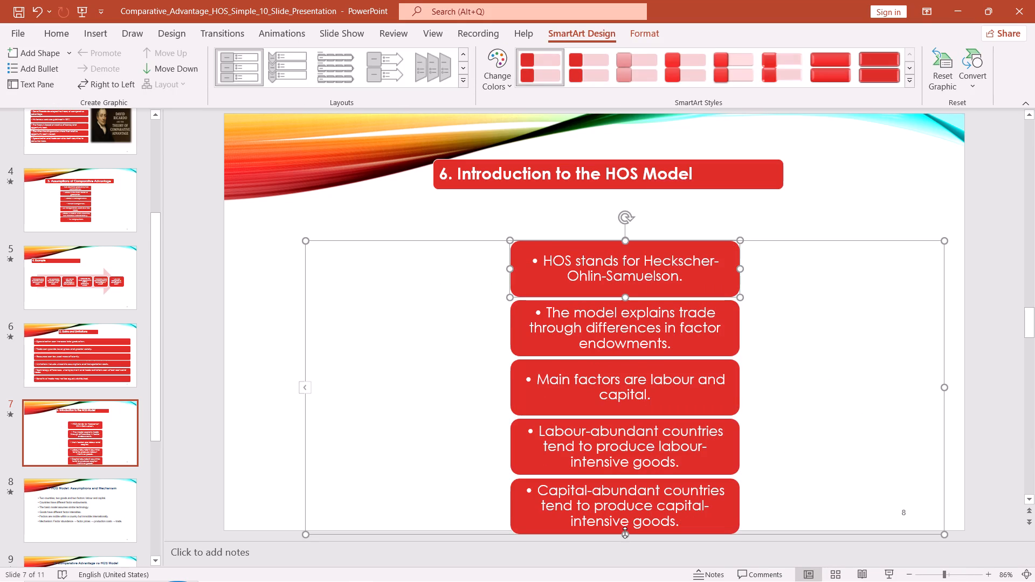
Resize slide 7's block list to start just below the title bar, end above the slide number, and be slightly narrower.
drag(625, 532, 622, 465)
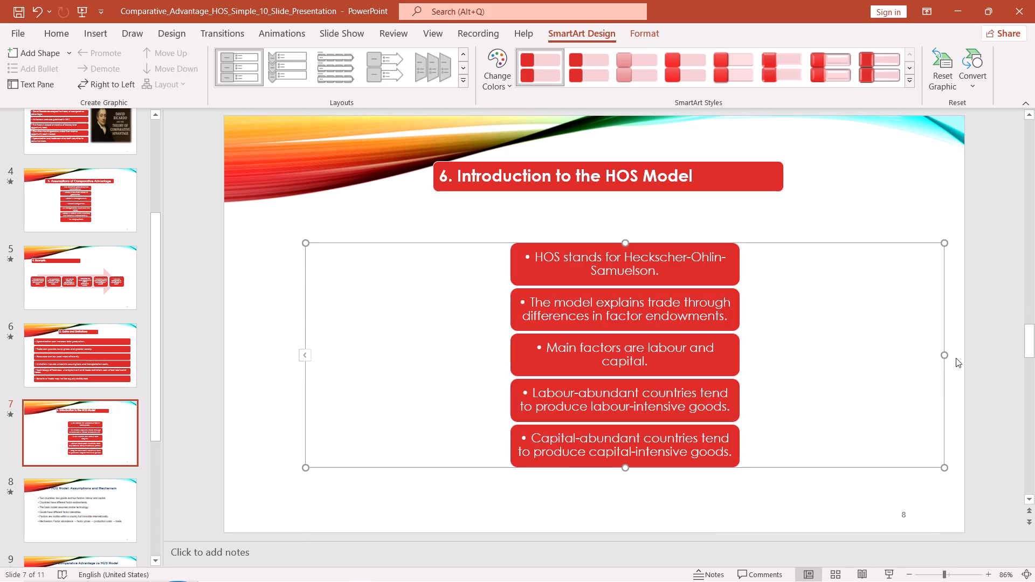
drag(947, 355, 921, 355)
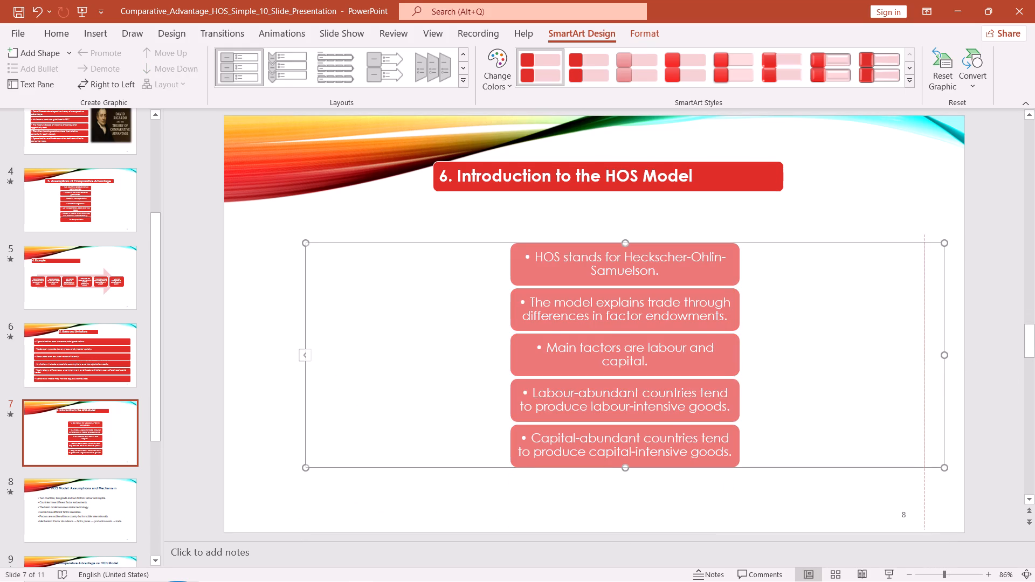
drag(921, 355, 921, 355)
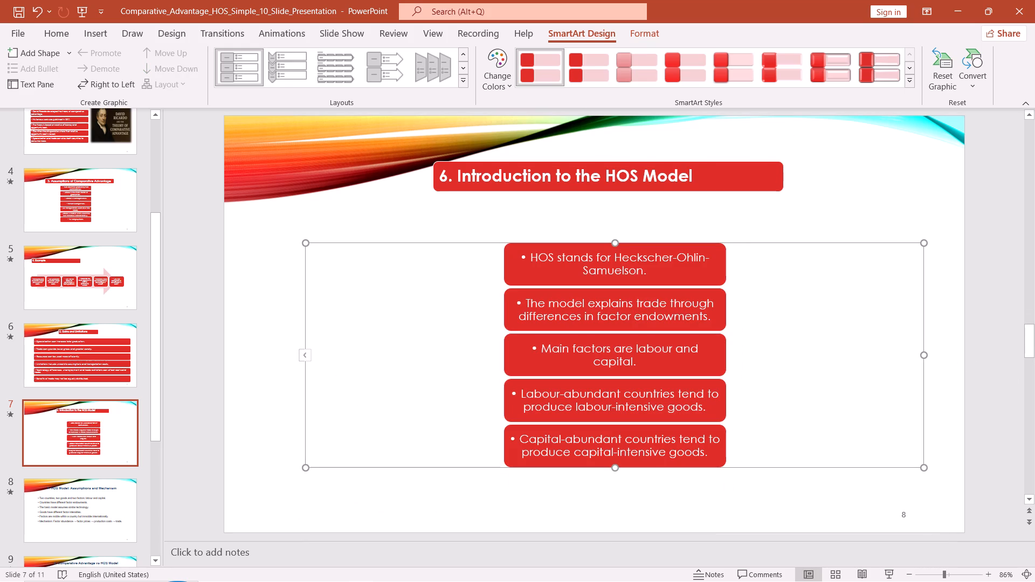
drag(615, 245, 615, 198)
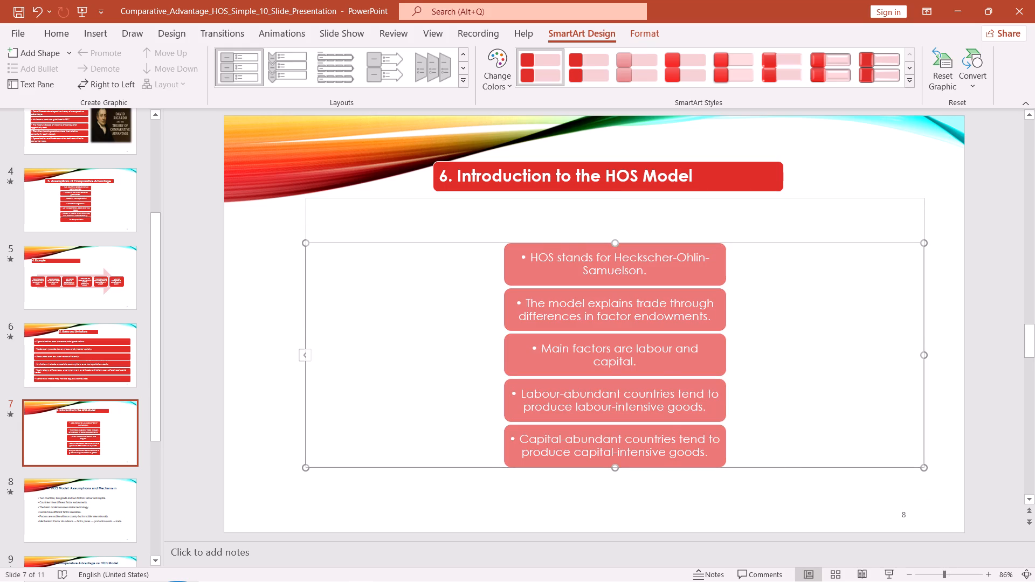
drag(615, 198, 613, 200)
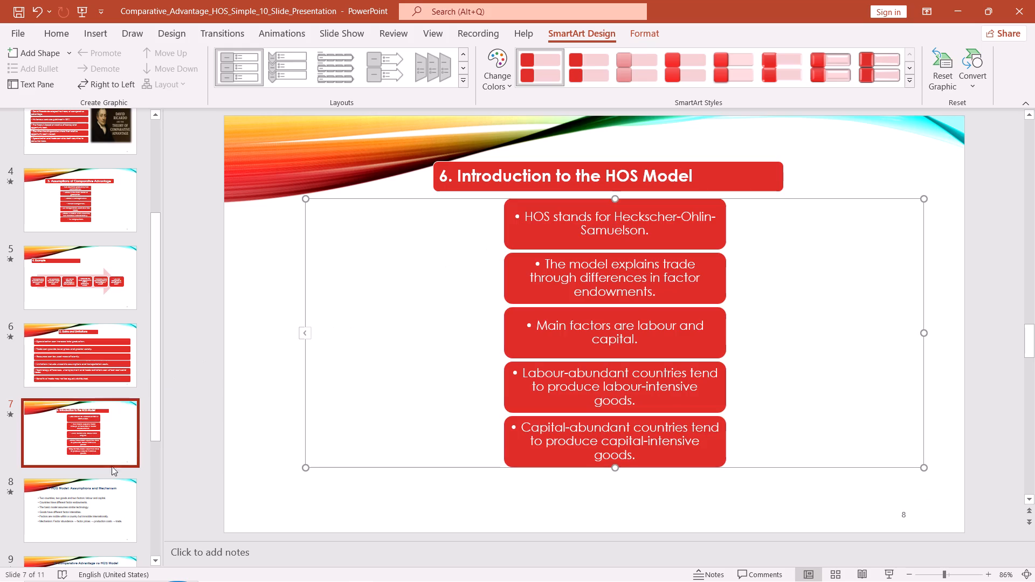
Convert slide 8's title into a Vertical Block List SmartArt and widen its block so the title fits on one line.
click(101, 488)
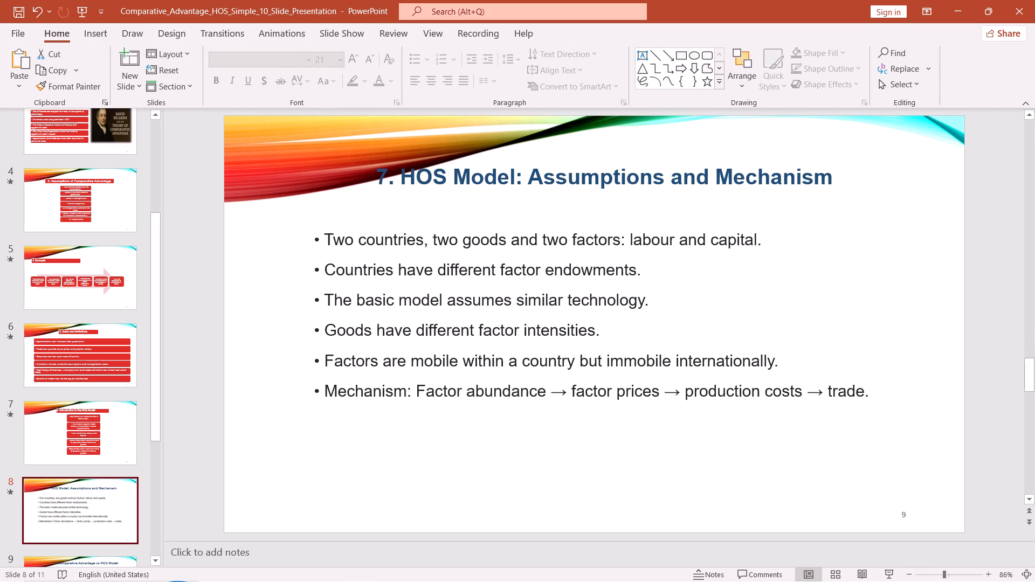
drag(376, 177, 801, 186)
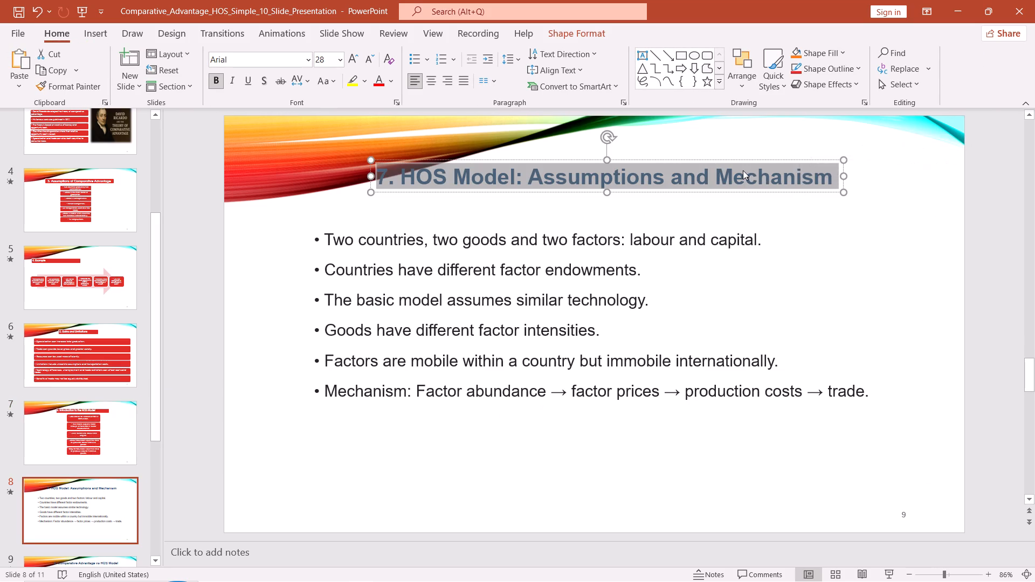
right_click(743, 170)
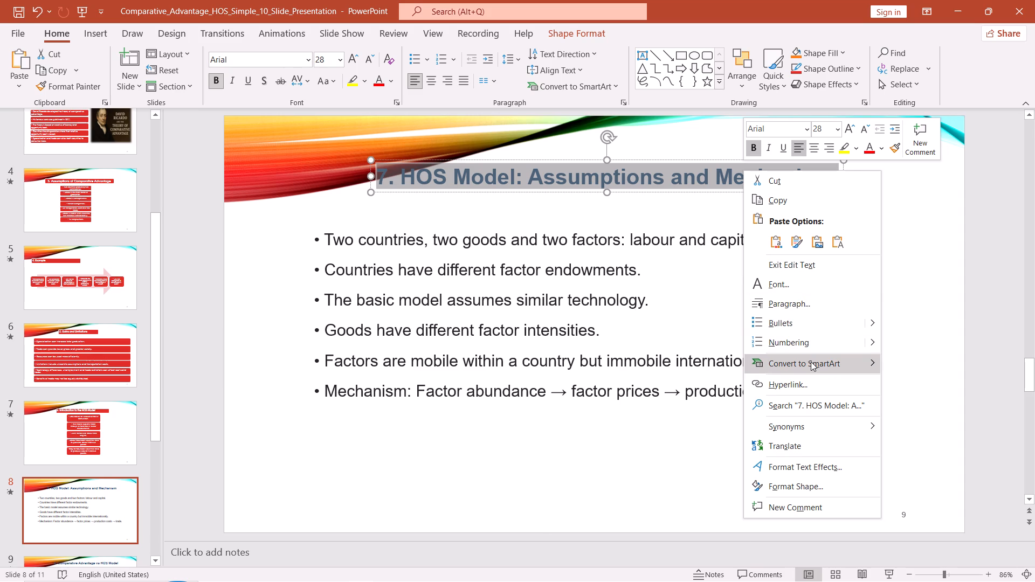
click(811, 362)
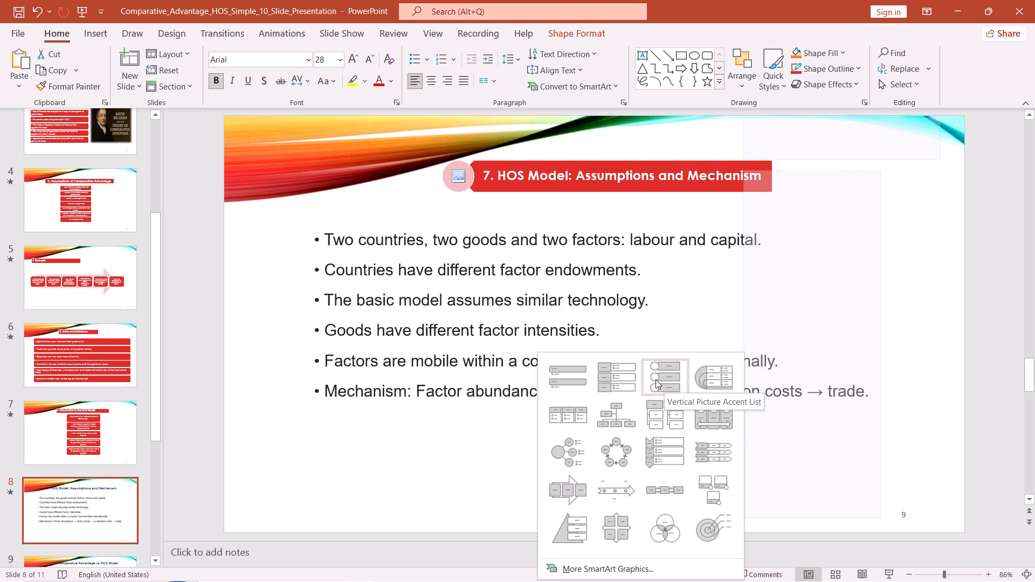
drag(609, 375, 644, 185)
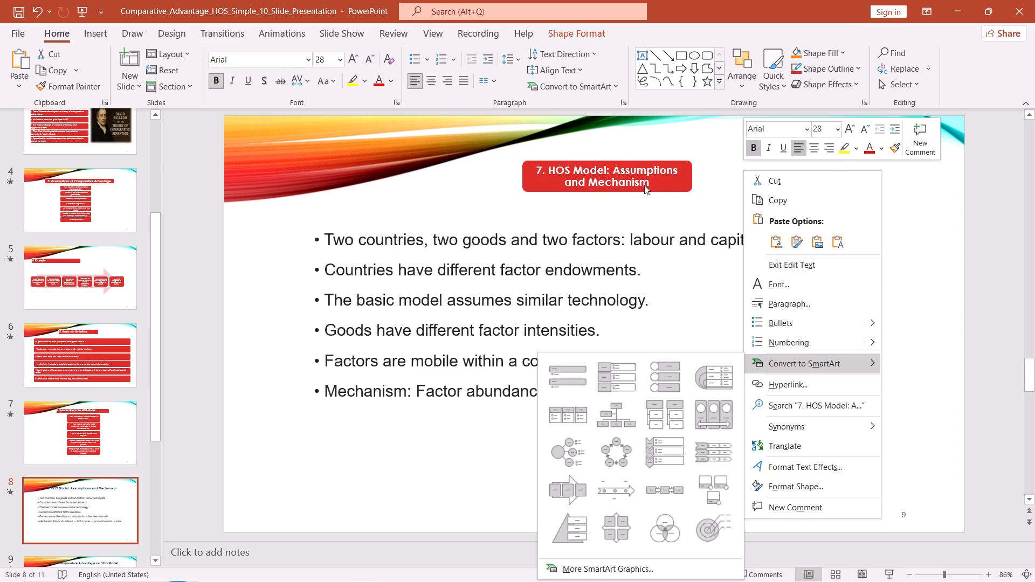
drag(644, 185, 623, 378)
click(623, 378)
click(684, 181)
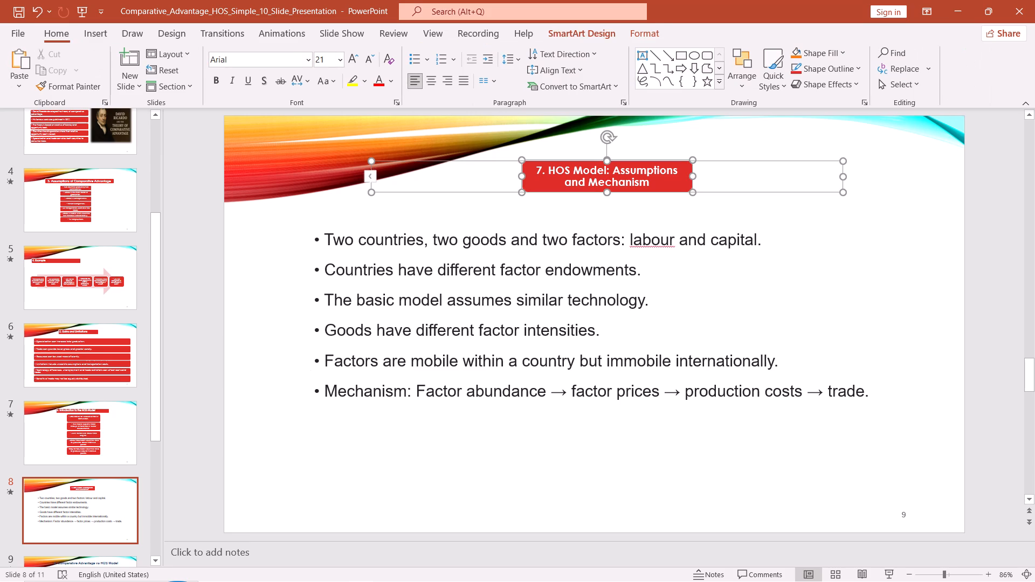
drag(693, 174, 791, 172)
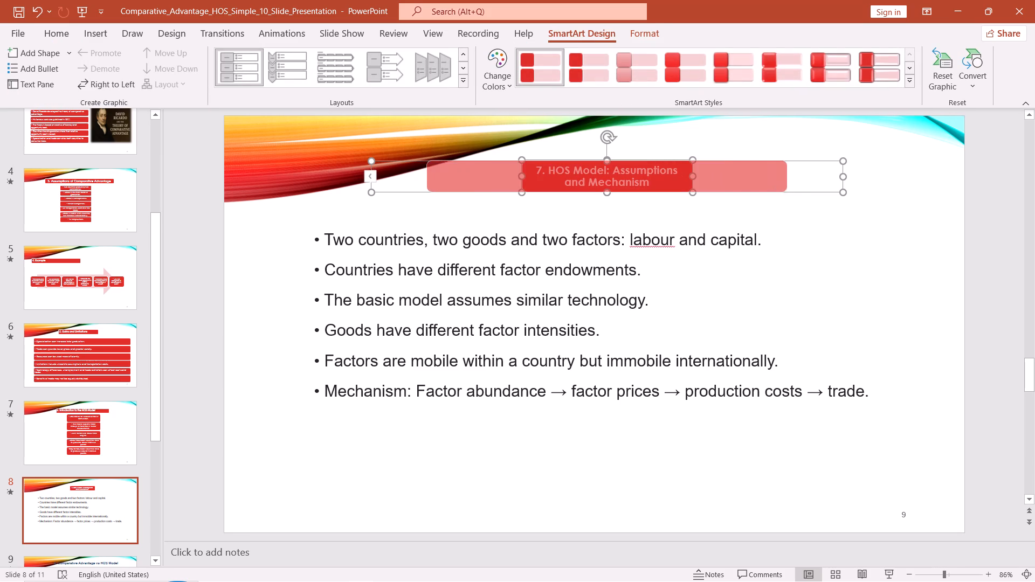
drag(791, 172, 799, 172)
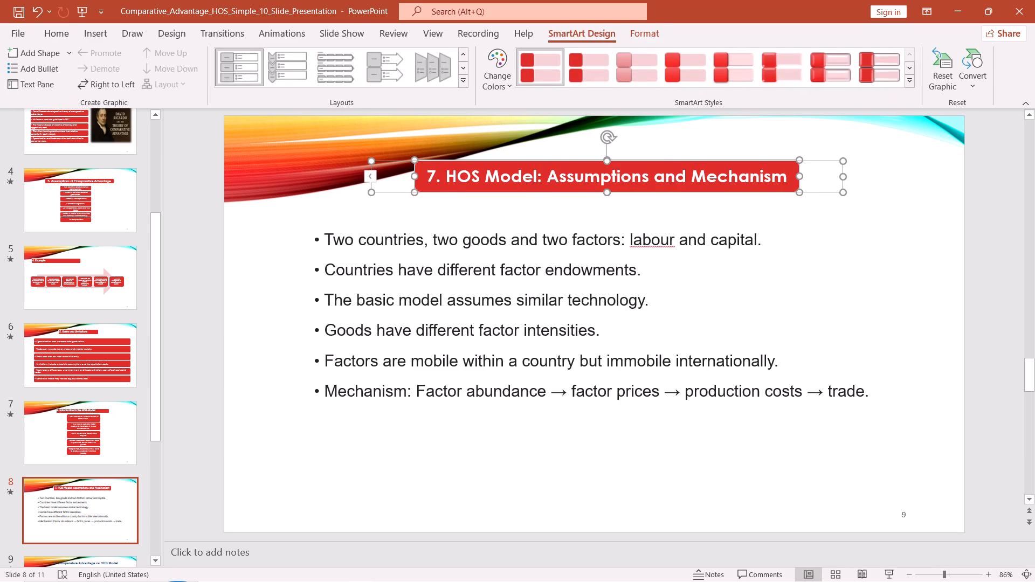
Convert slide 8's six bullet points into the SmartArt layout with blocks across a large arrow, as used on slide 5.
drag(314, 239, 797, 384)
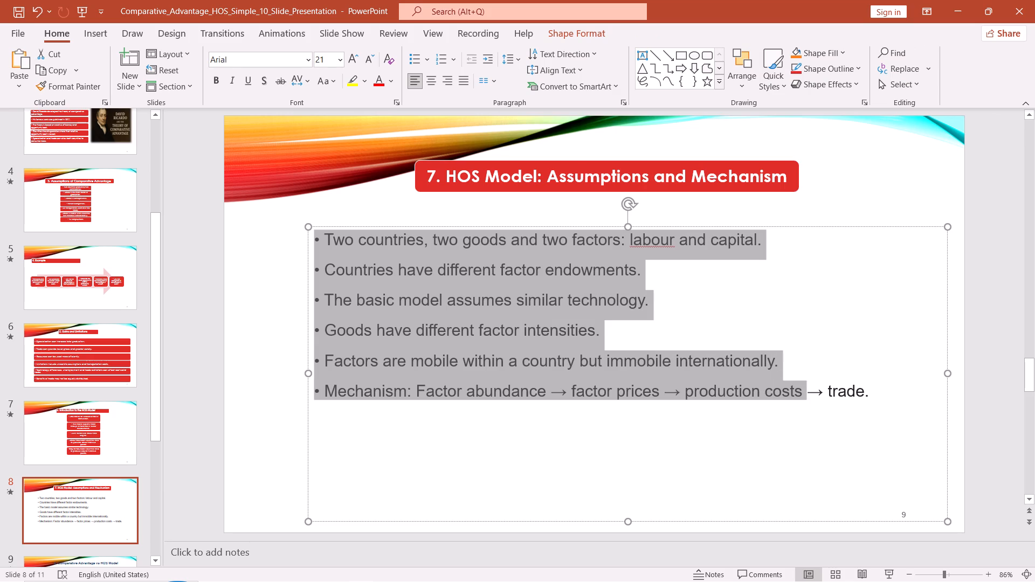
drag(797, 384, 868, 397)
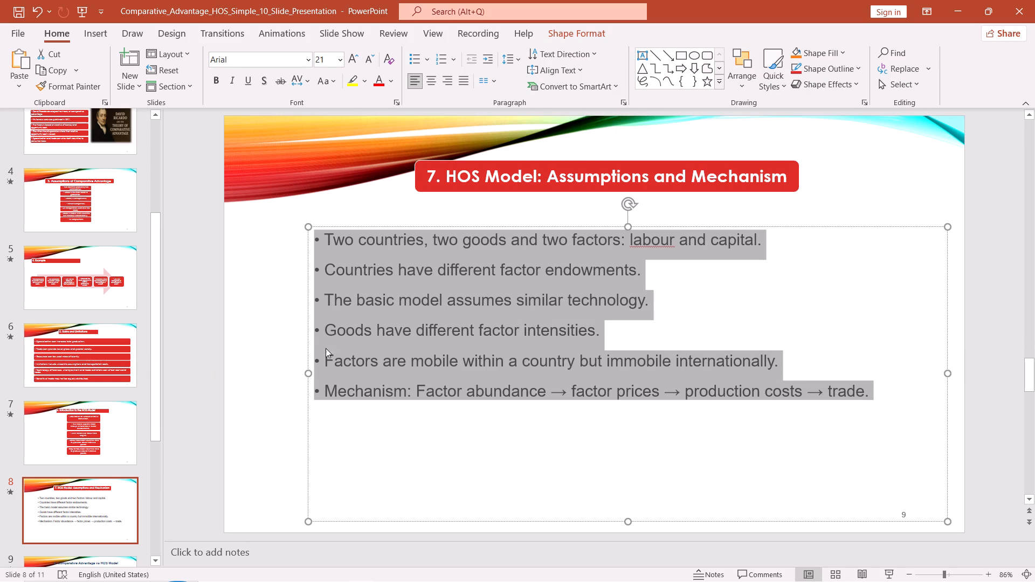
right_click(345, 347)
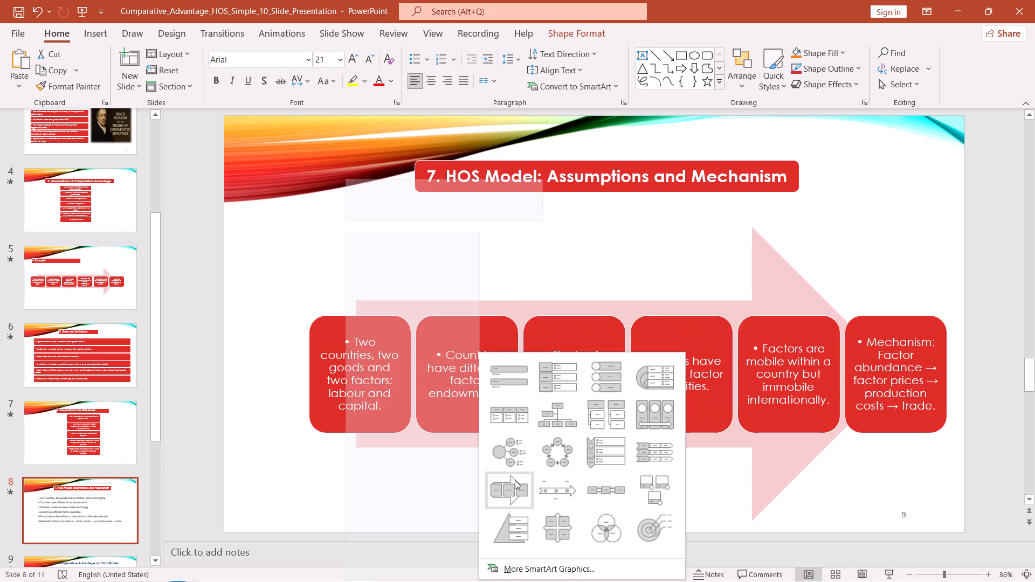
click(515, 480)
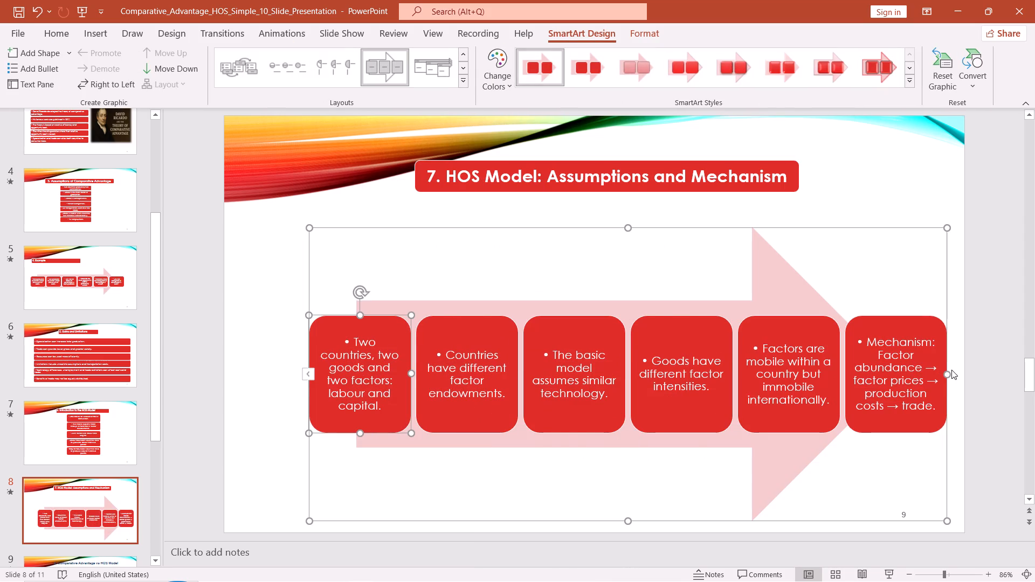
Narrow slide 8's arrow SmartArt graphic so its right edge lines up just past the slide number.
drag(947, 371, 916, 368)
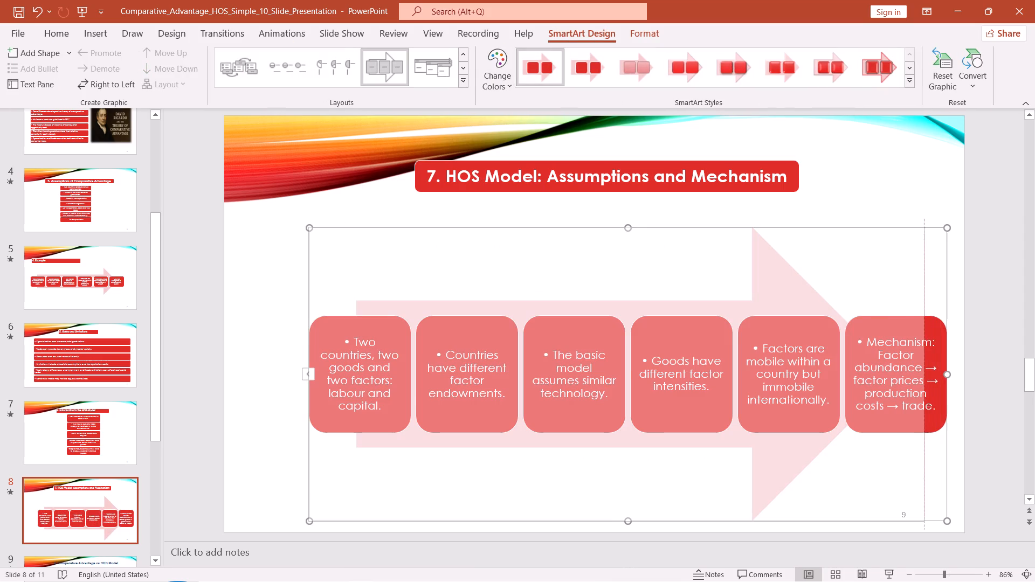
drag(916, 368, 913, 368)
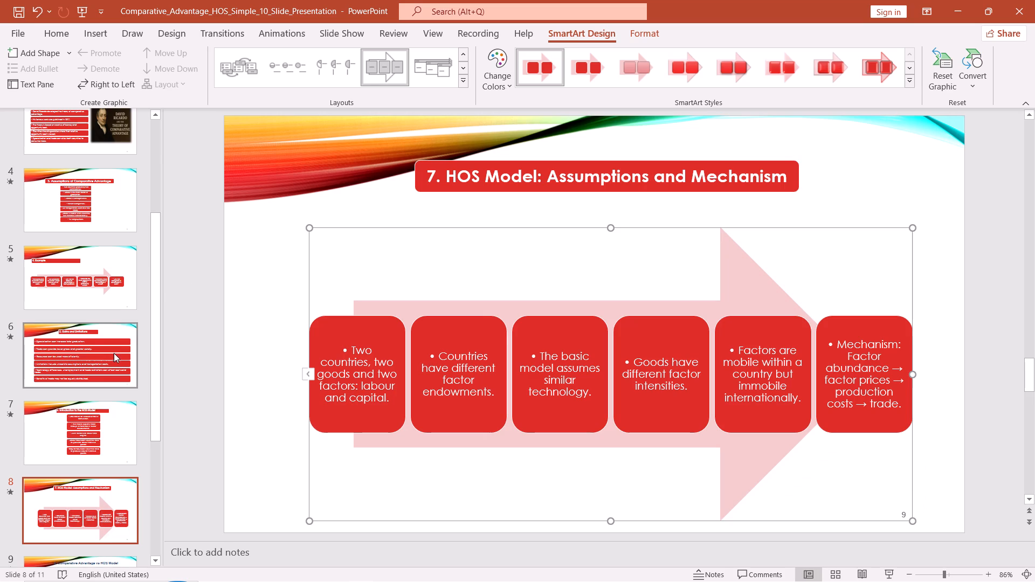
Convert slide 9's title into a horizontal-bar list SmartArt graphic and widen the bar almost to the table's right edge.
scroll(114, 353, down, 4)
click(82, 366)
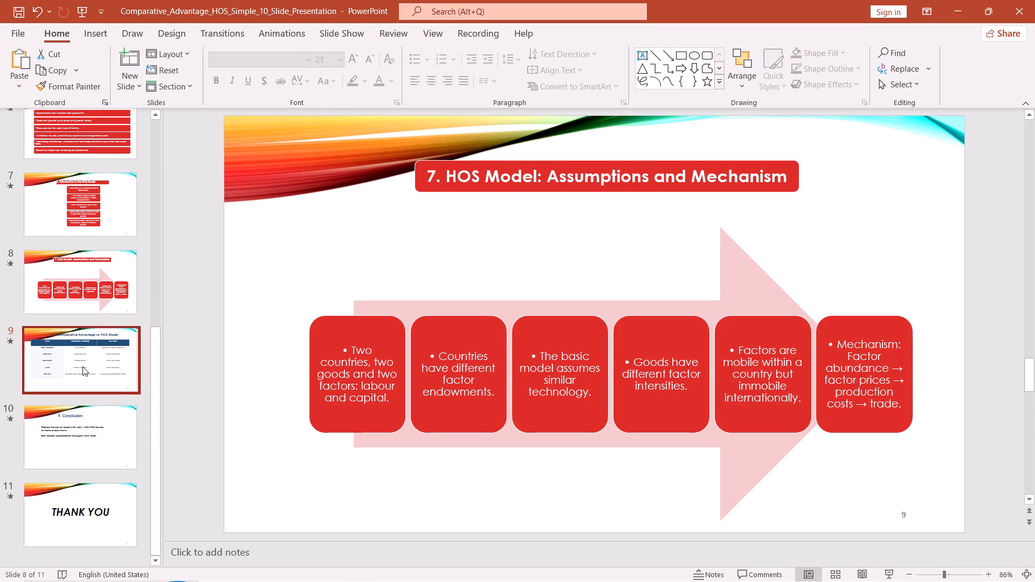
drag(420, 158, 424, 158)
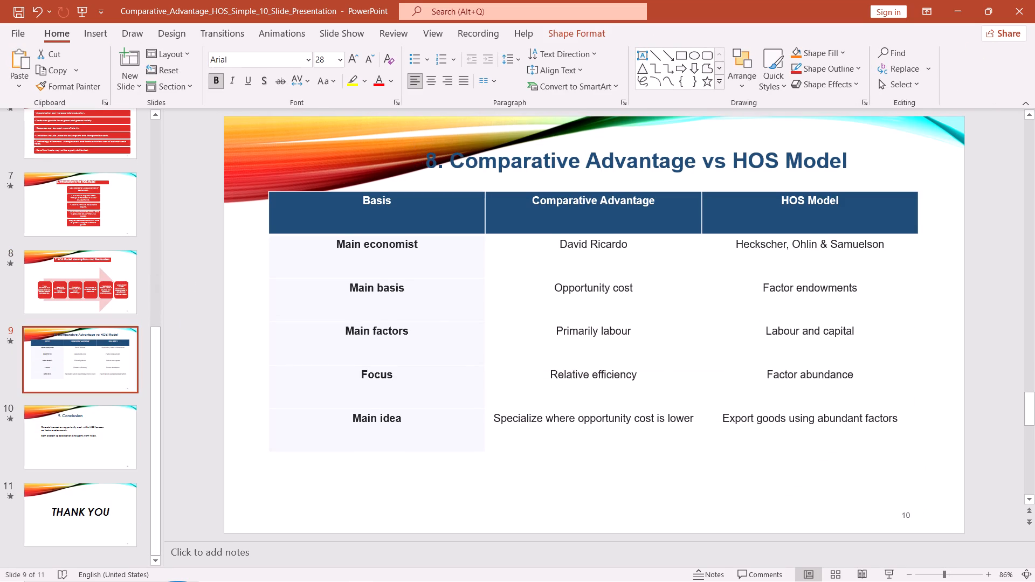
drag(424, 158, 426, 158)
drag(429, 158, 909, 184)
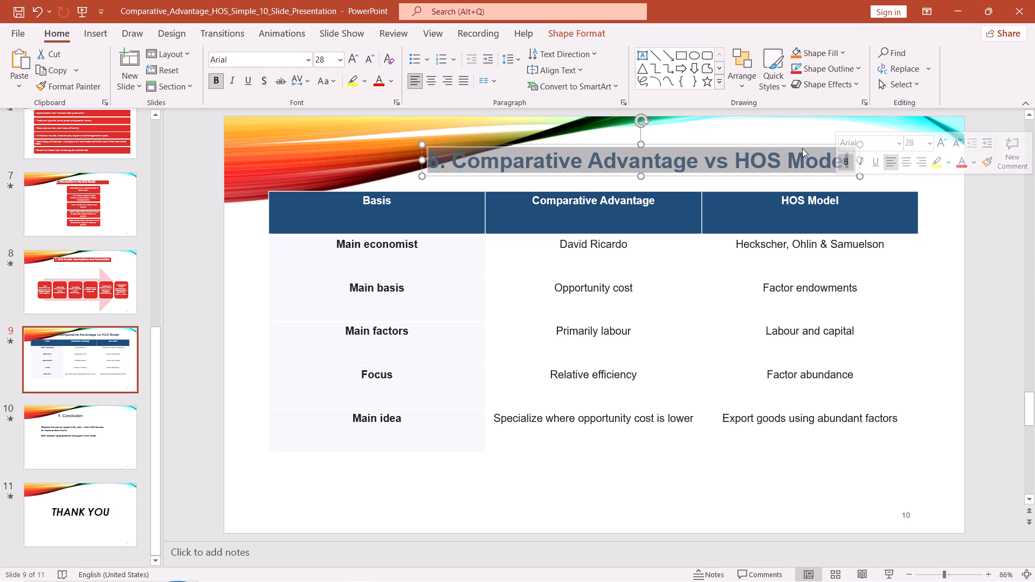
right_click(795, 146)
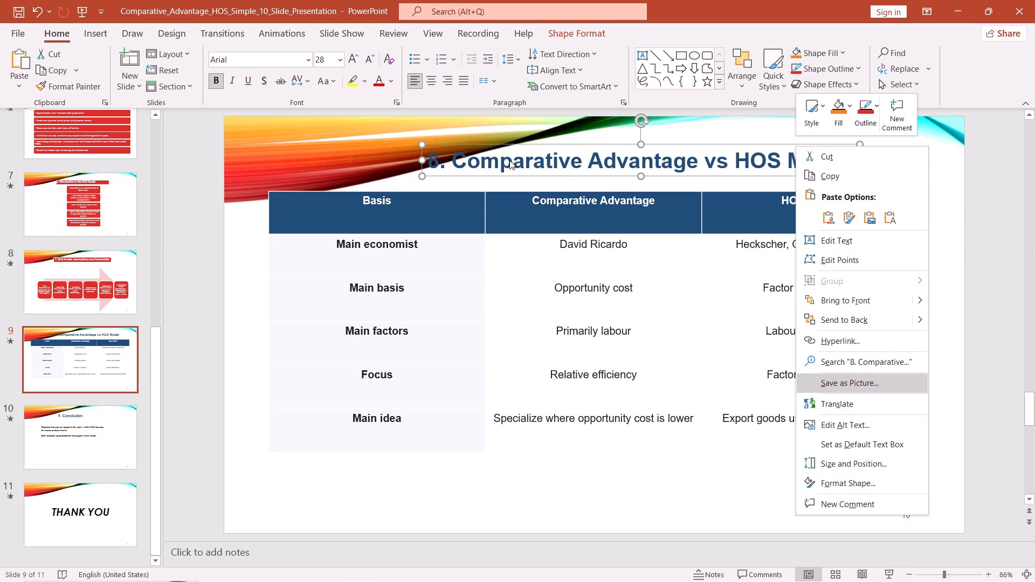
click(431, 156)
drag(431, 156, 868, 202)
right_click(774, 155)
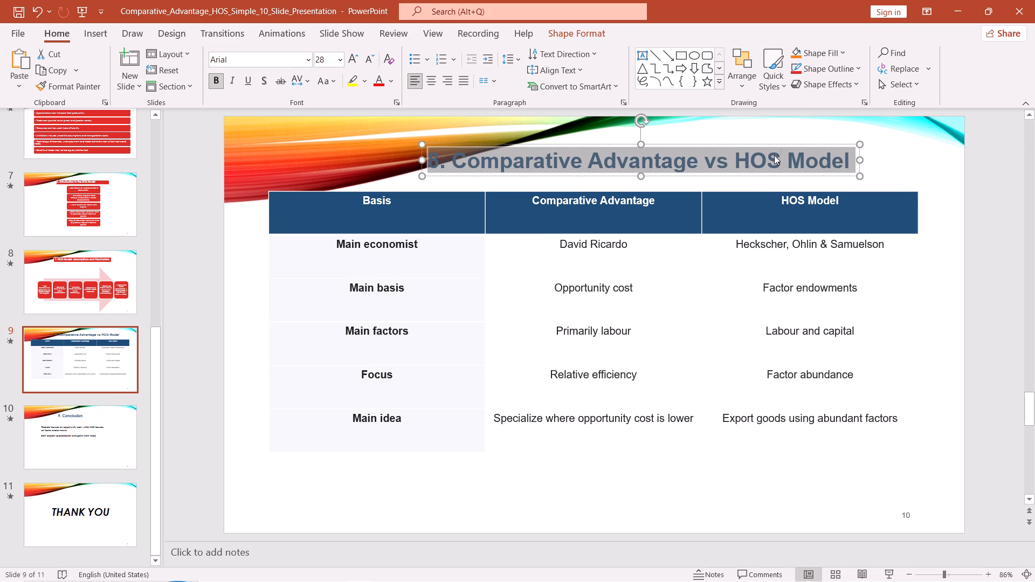
click(844, 351)
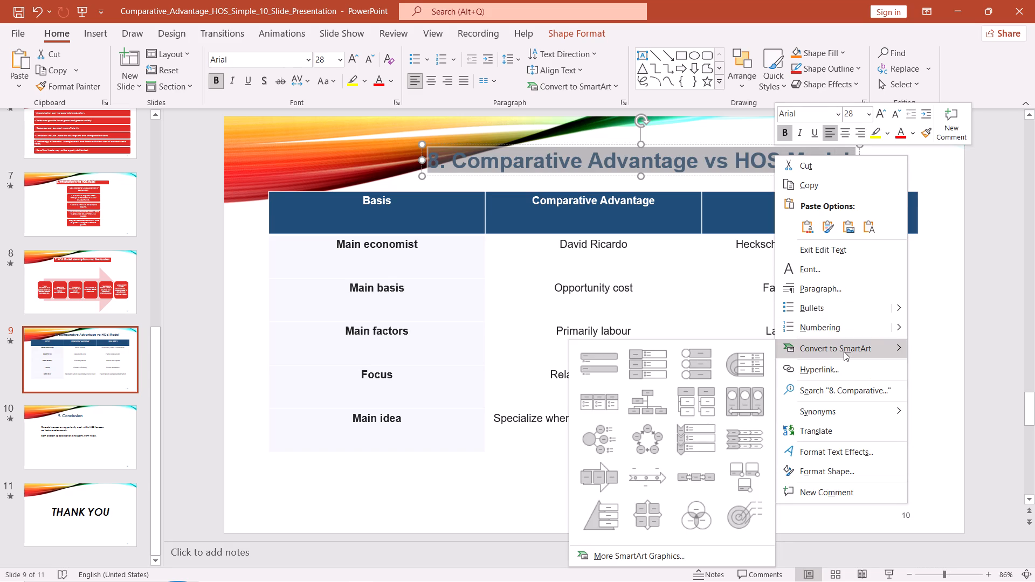
click(612, 372)
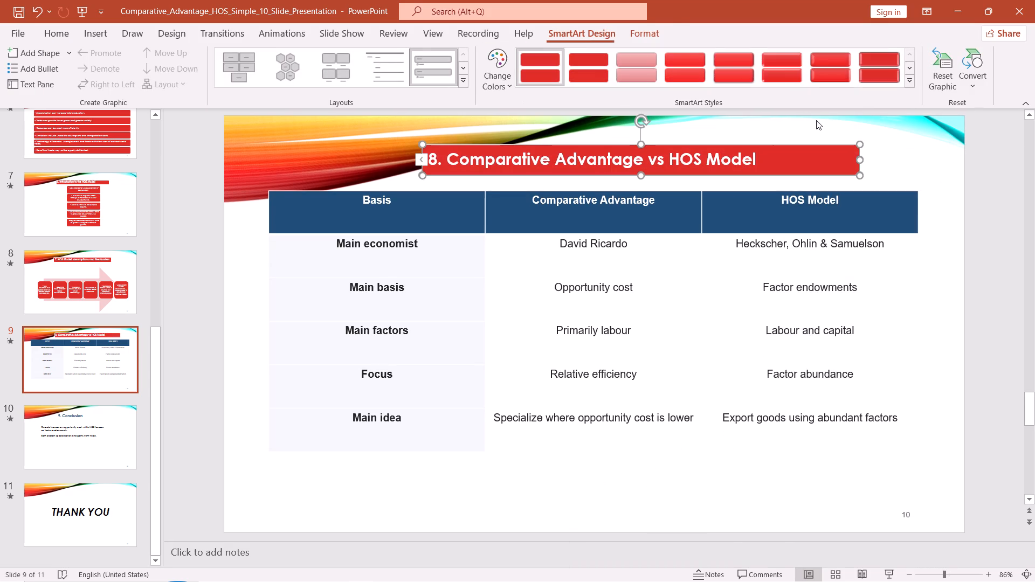
drag(862, 161, 903, 160)
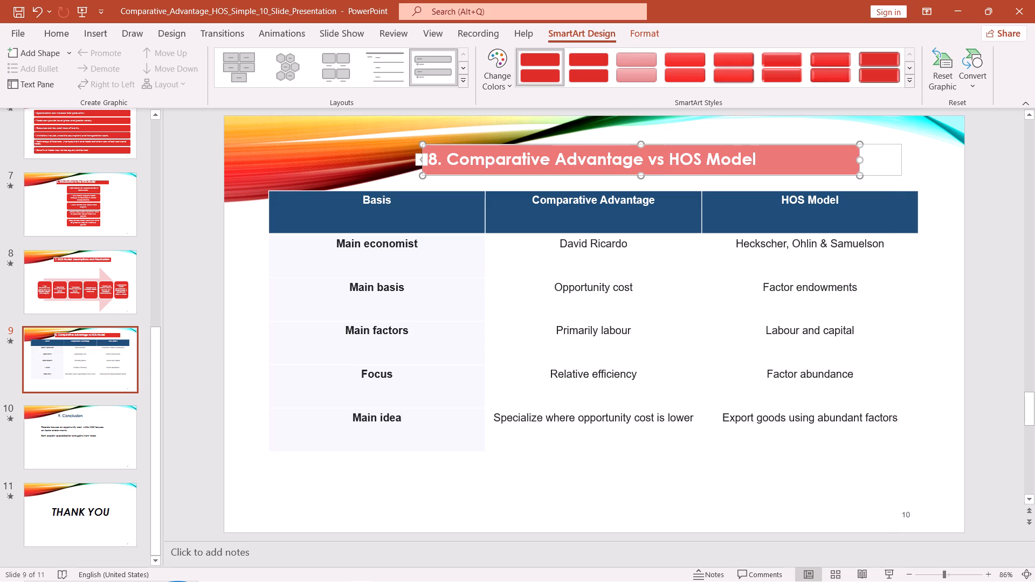
drag(903, 160, 907, 160)
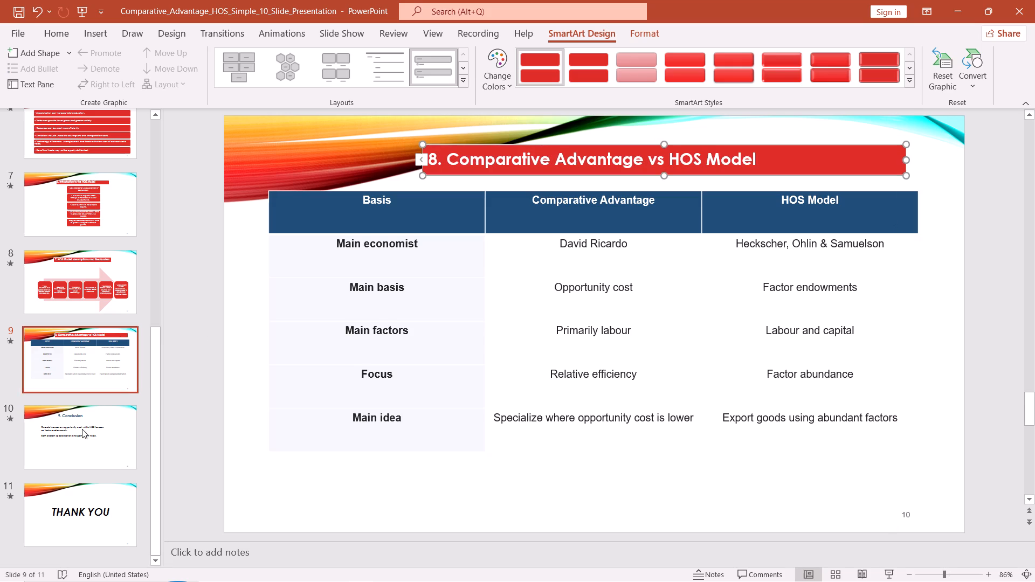
Convert slide 10's "9. Conclusion" title into an Organization Chart SmartArt graphic and widen its box to fill the frame on one line.
click(83, 429)
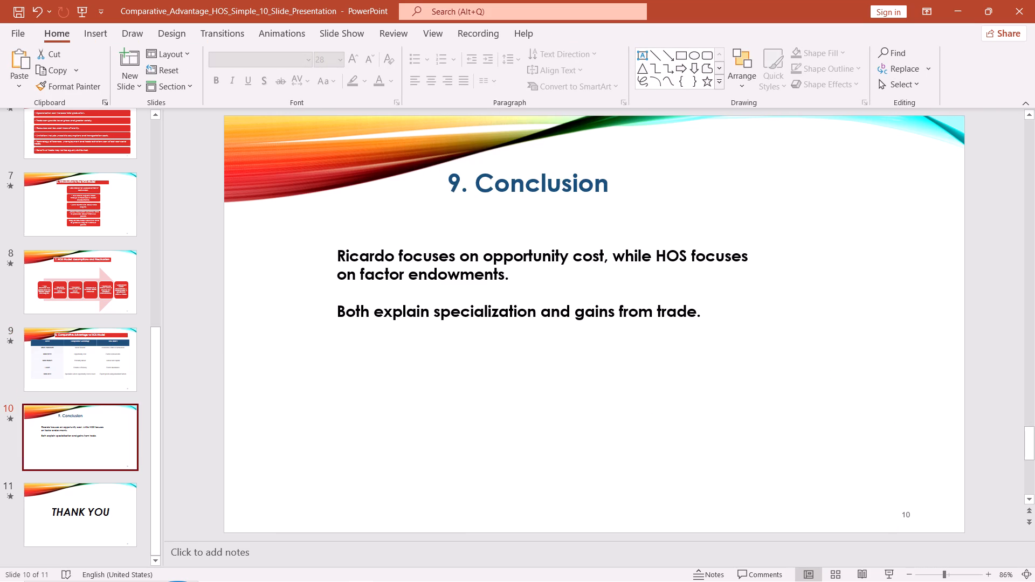
drag(448, 176, 659, 198)
right_click(602, 177)
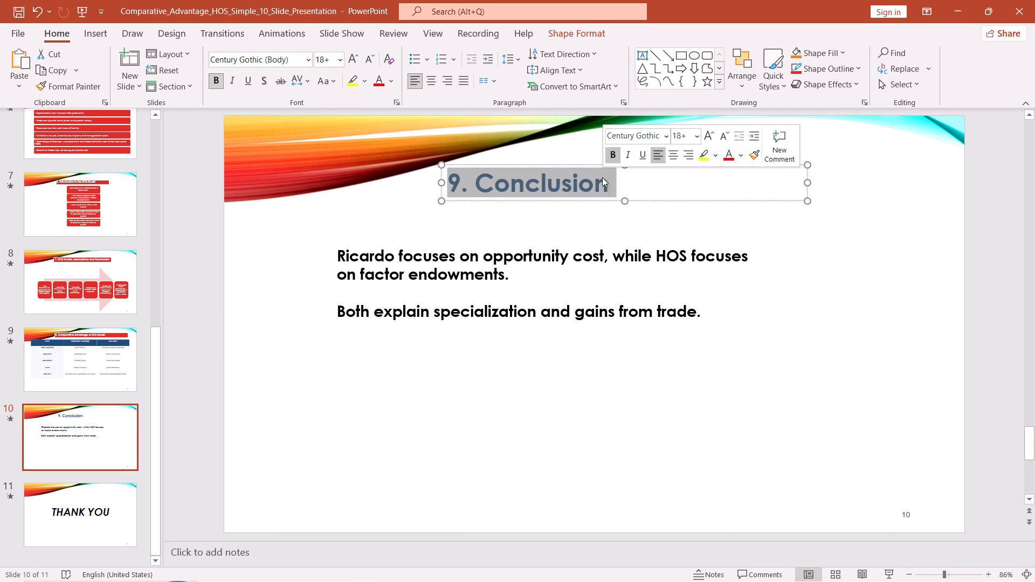
click(666, 369)
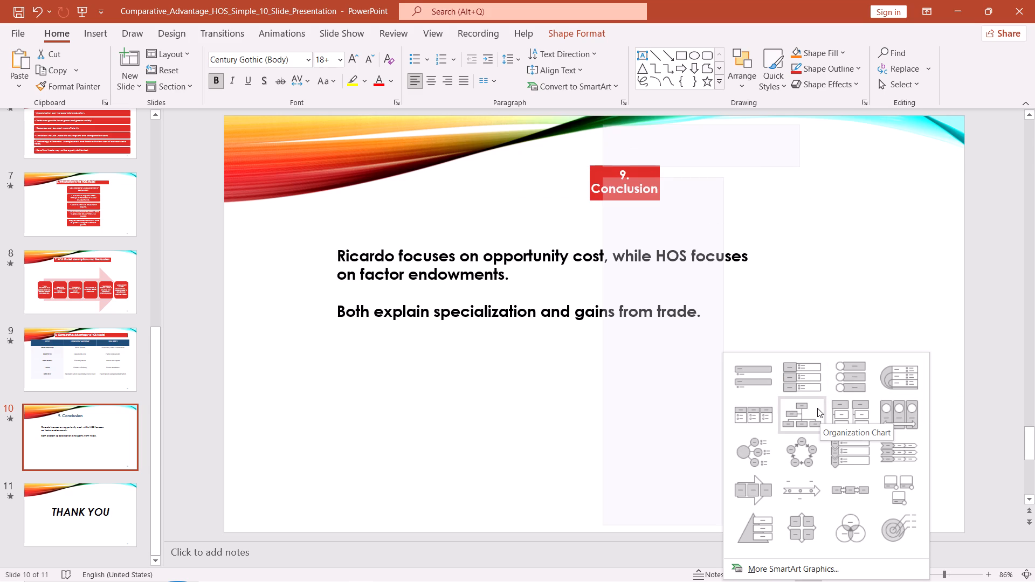
drag(817, 408, 816, 456)
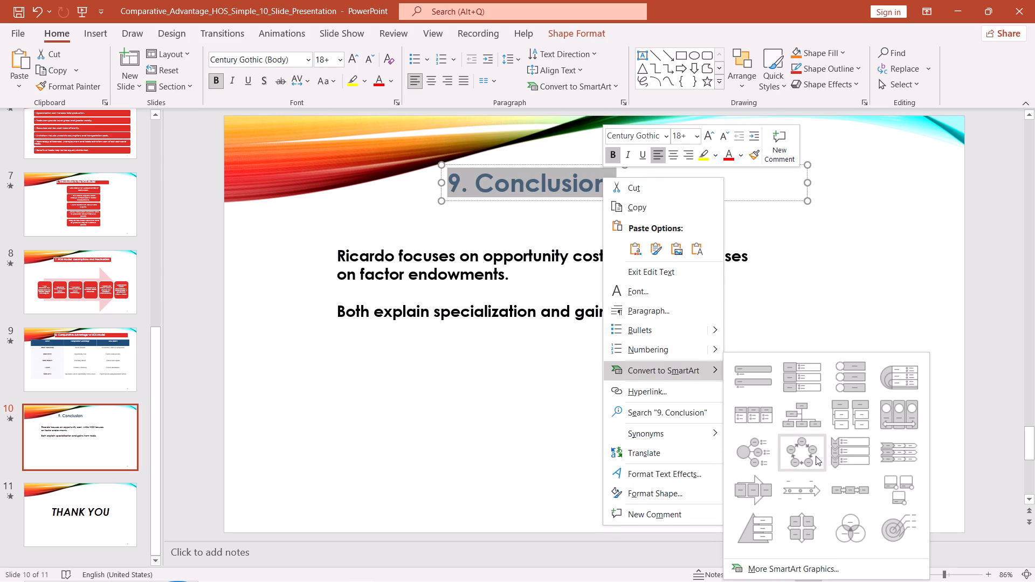
drag(816, 456, 807, 427)
click(807, 427)
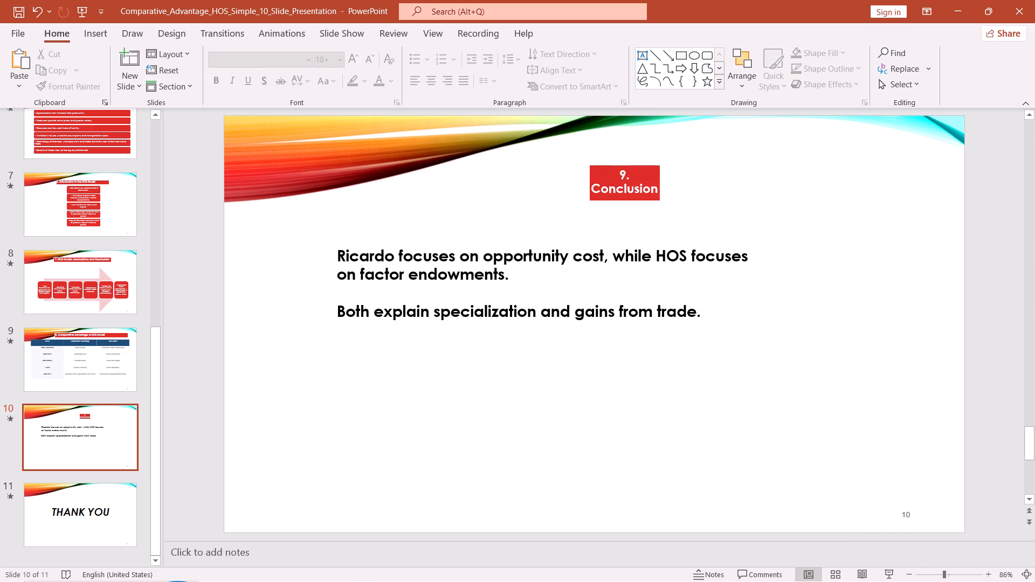
double_click(616, 181)
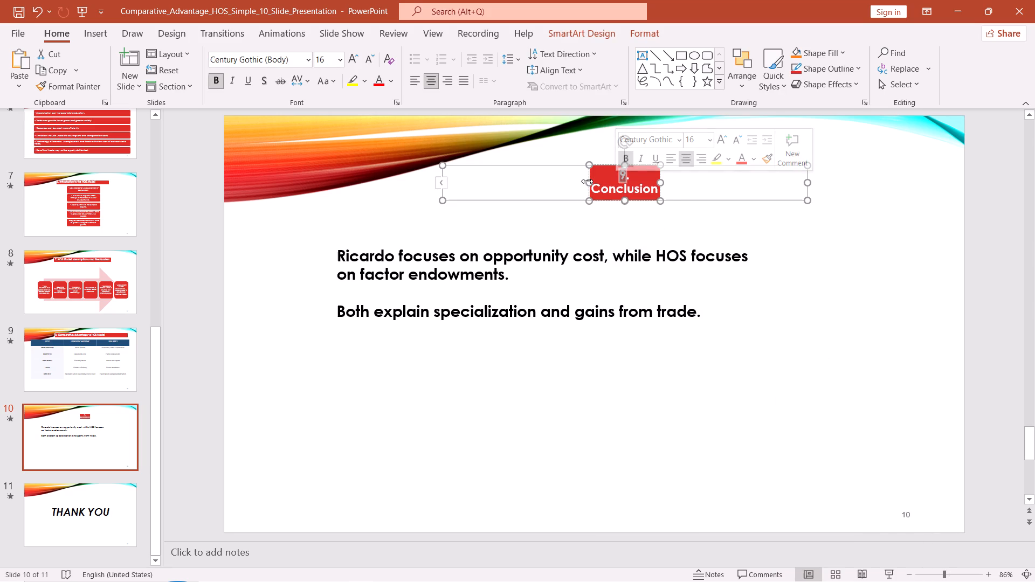
drag(588, 181, 444, 183)
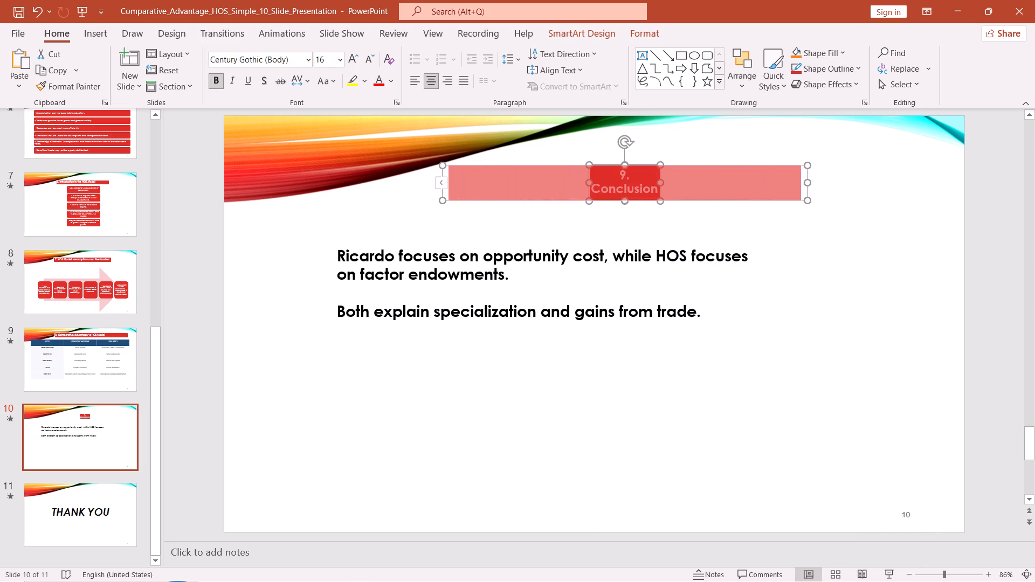
drag(444, 183, 443, 183)
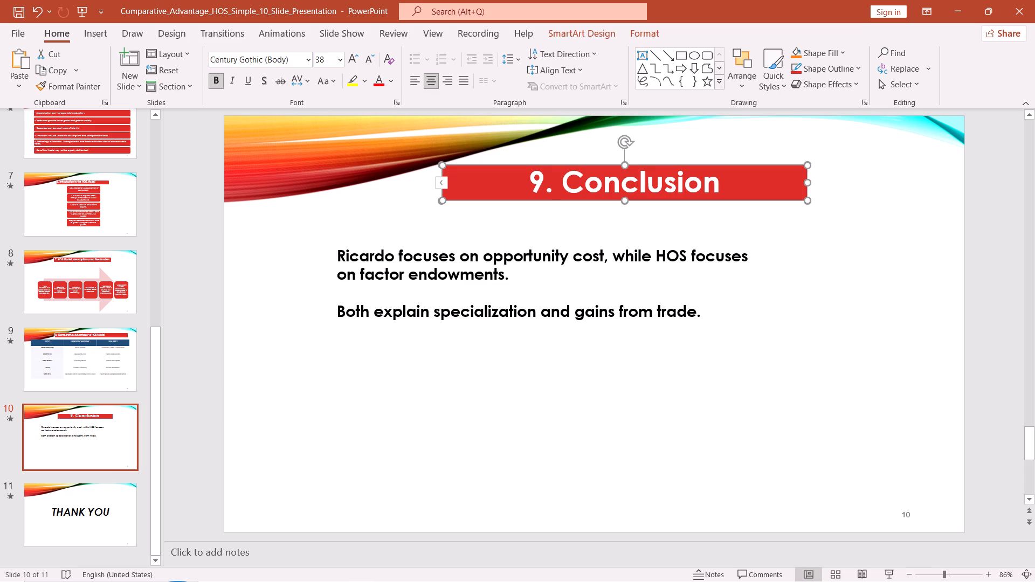
Convert slide 10's two conclusion statements into a SmartArt graphic with two side-by-side rounded blocks, and make it wider and taller.
click(335, 250)
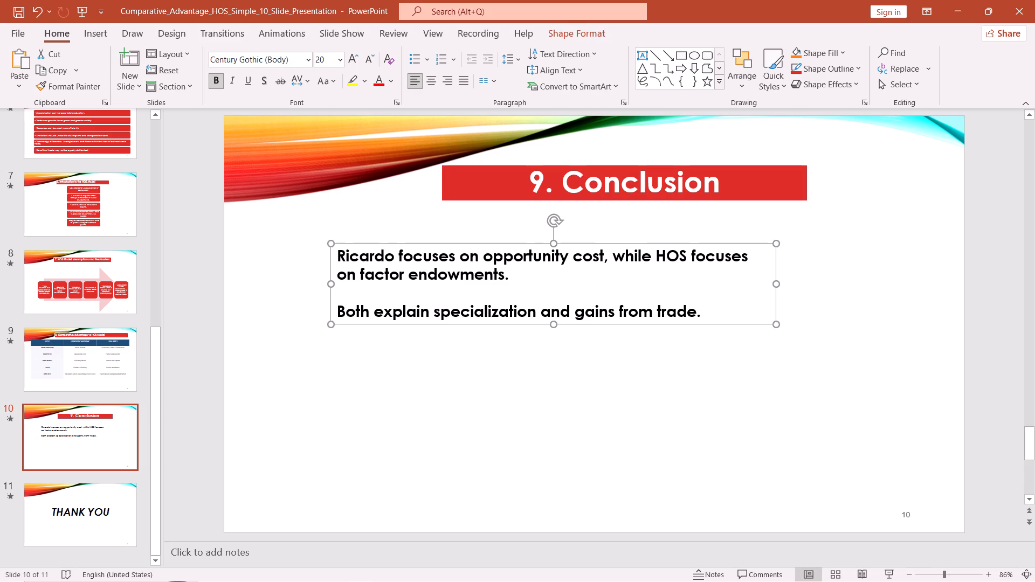
double_click(336, 253)
drag(336, 253, 339, 253)
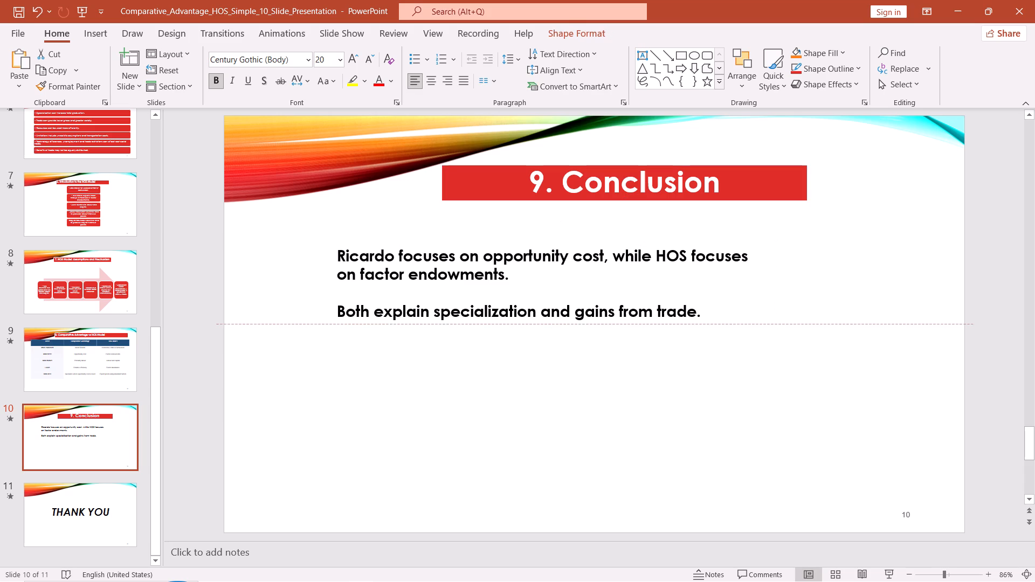
drag(339, 253, 348, 259)
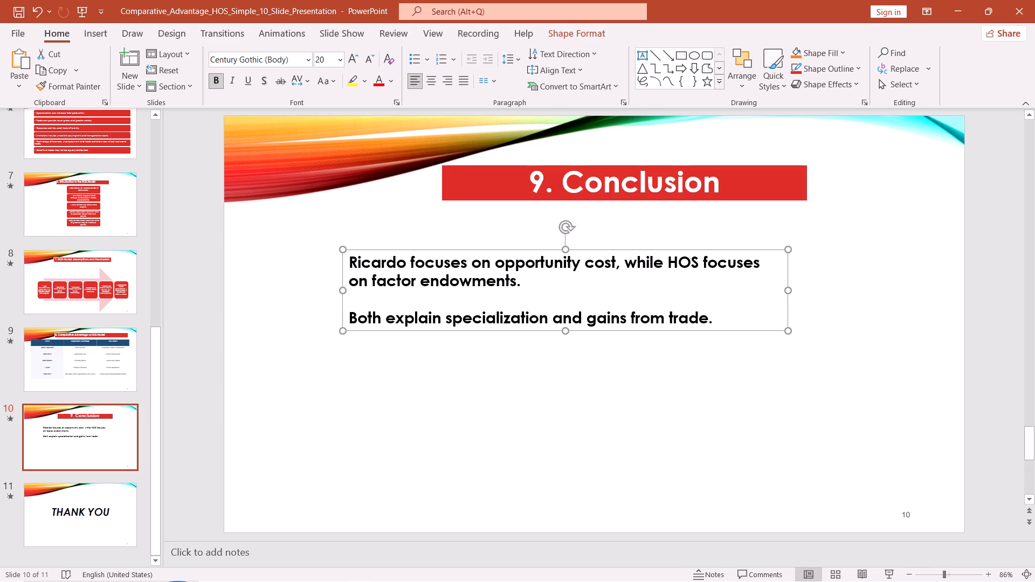
drag(349, 259, 728, 343)
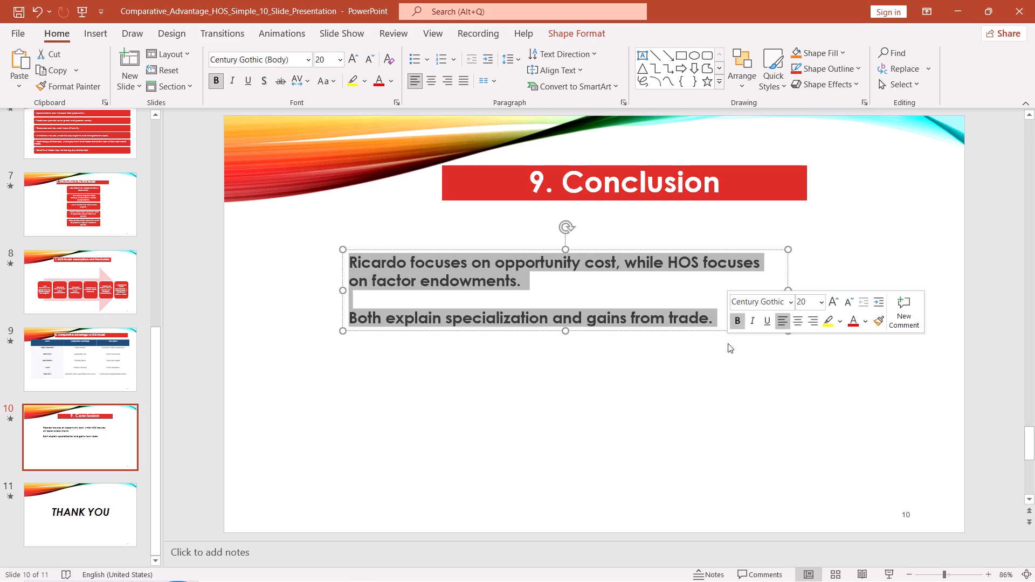
right_click(624, 304)
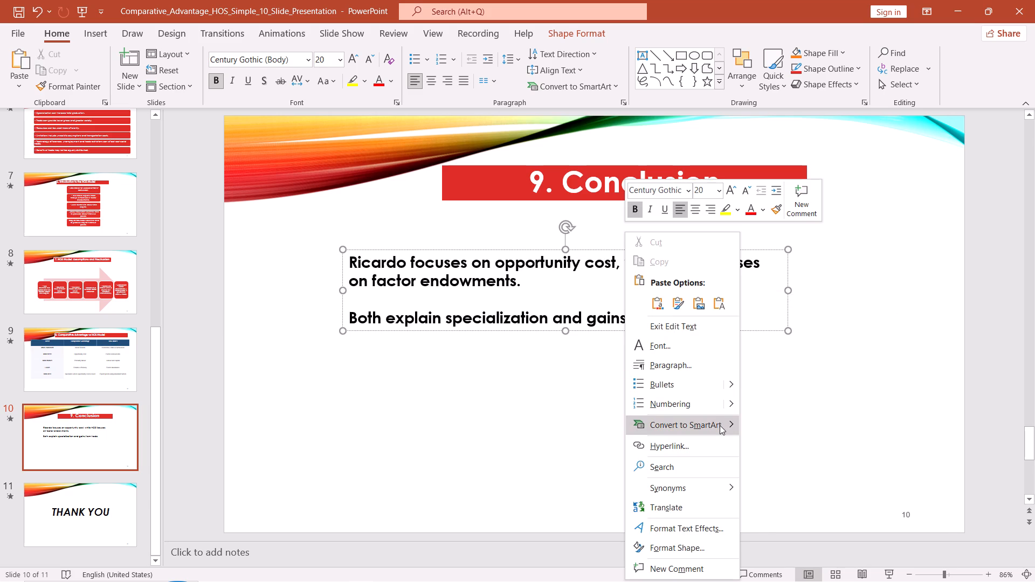
click(720, 425)
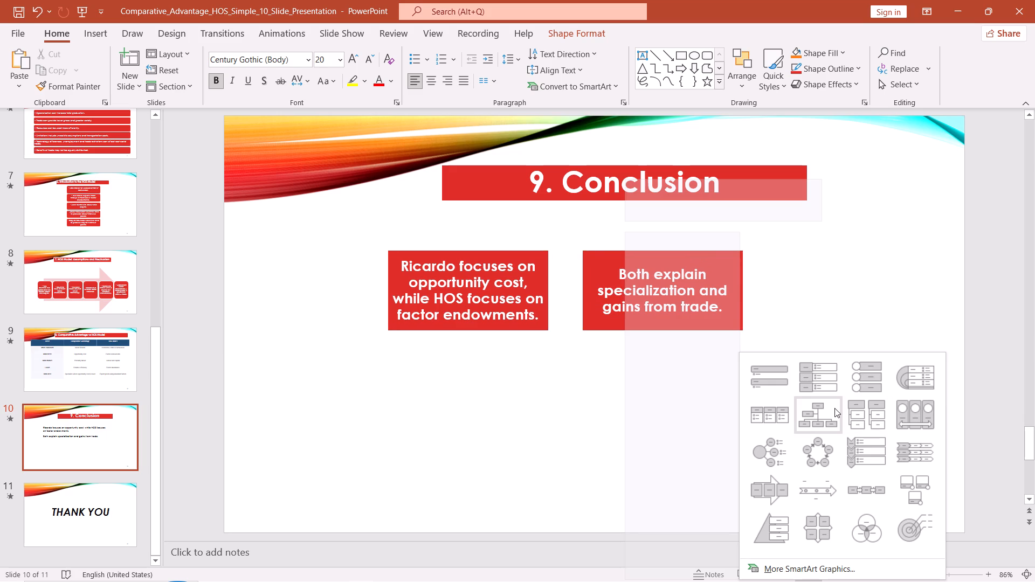
click(865, 422)
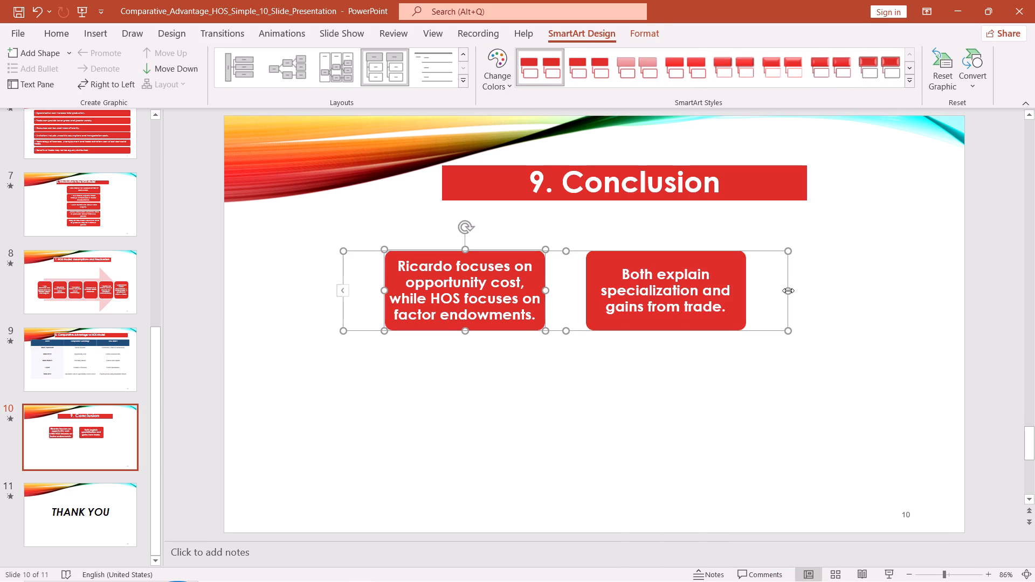
drag(788, 290, 875, 299)
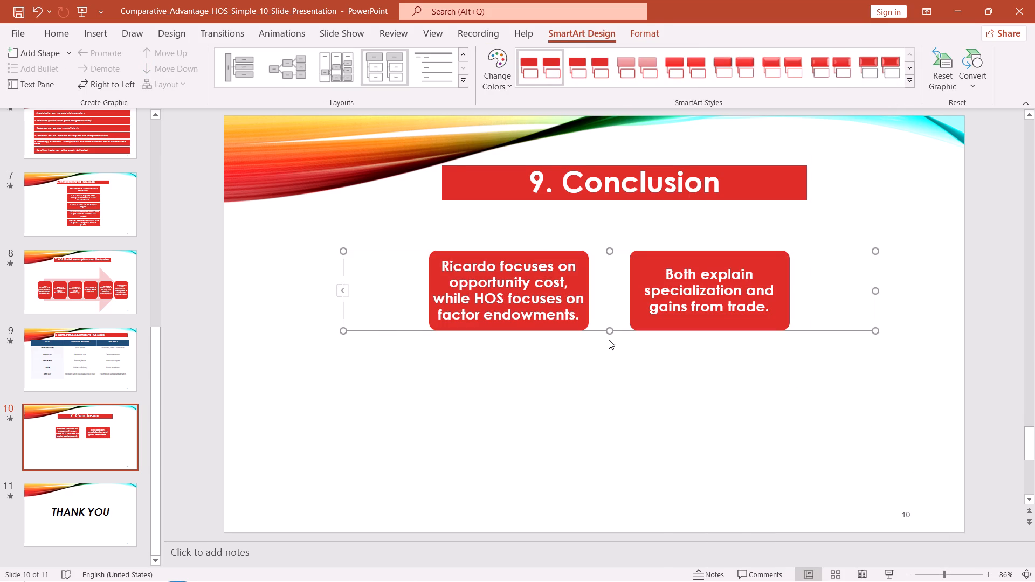
drag(610, 329, 609, 387)
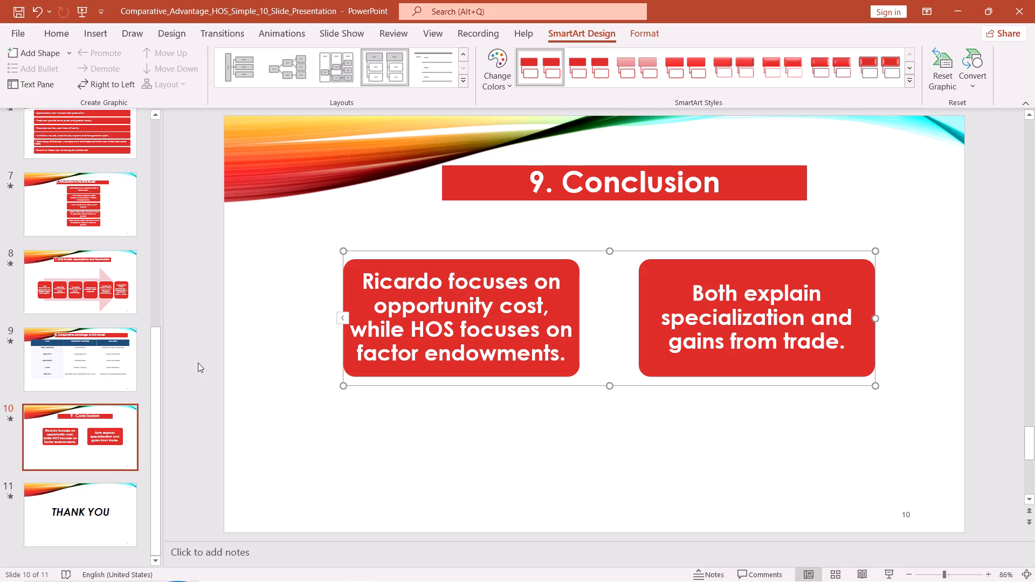
Convert slide 11's THANK YOU text into a circular cycle SmartArt graphic and widen the circle into an ellipse with the text on one line.
click(97, 501)
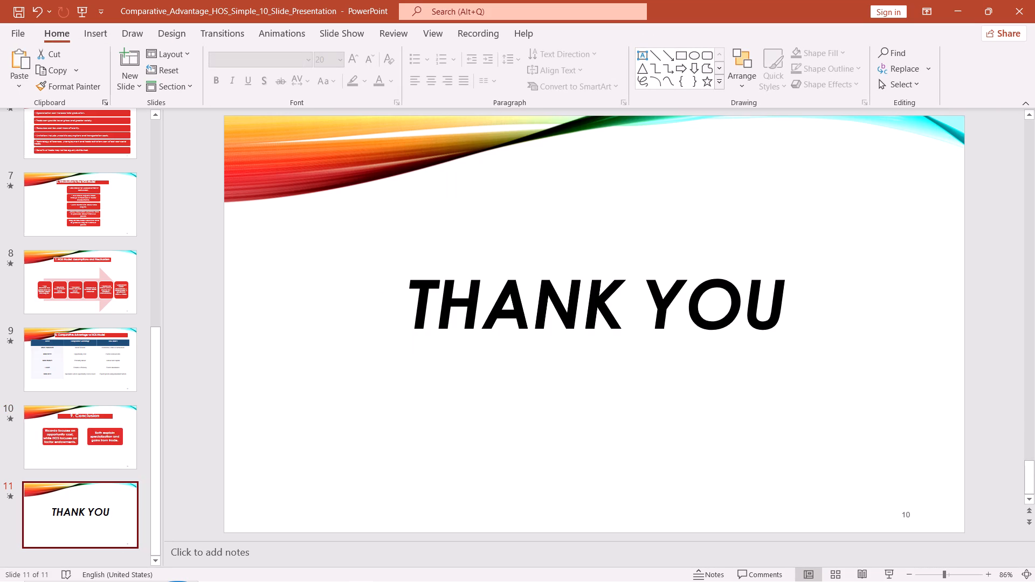
click(413, 300)
drag(413, 300, 874, 275)
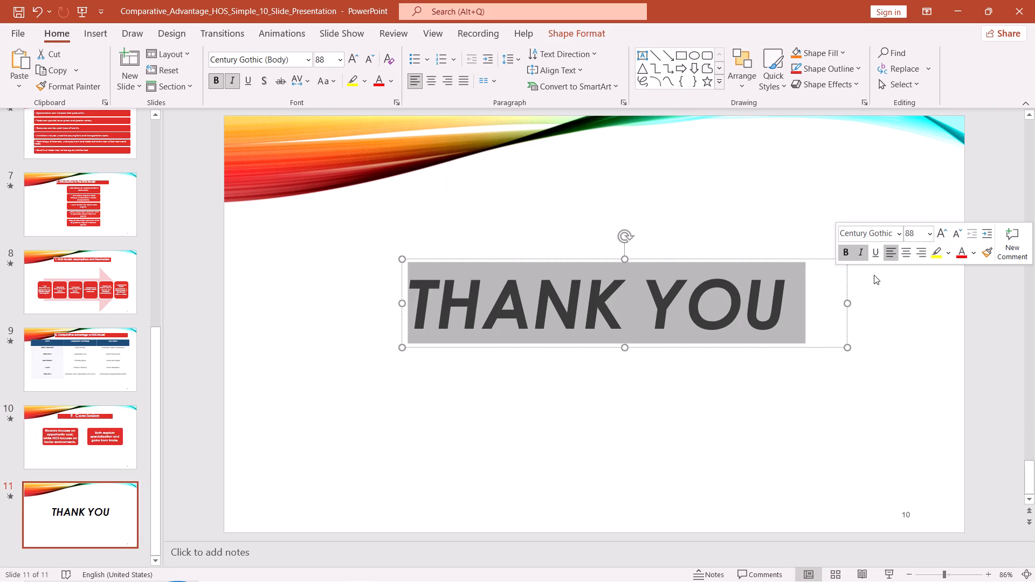
right_click(669, 286)
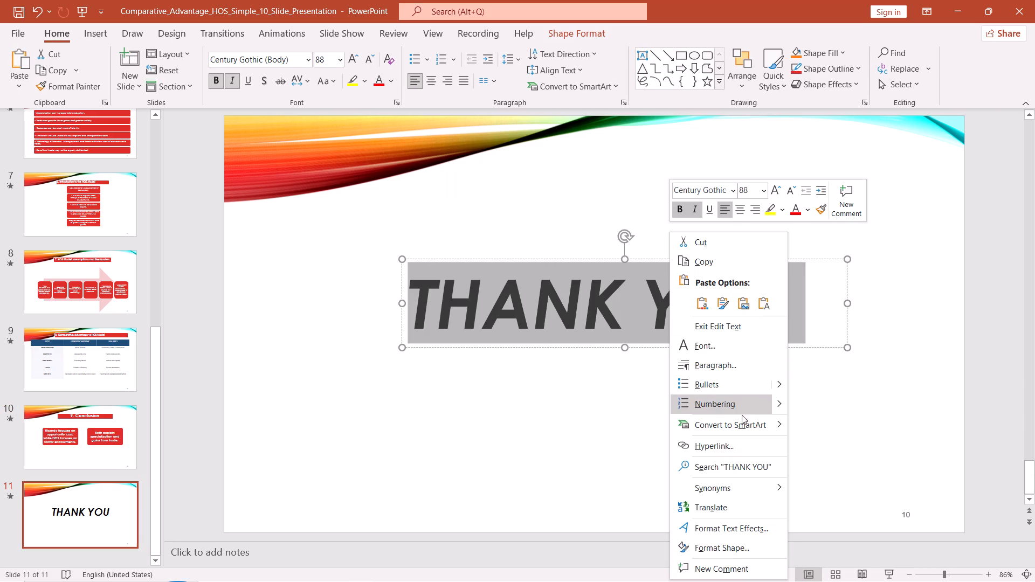
click(742, 419)
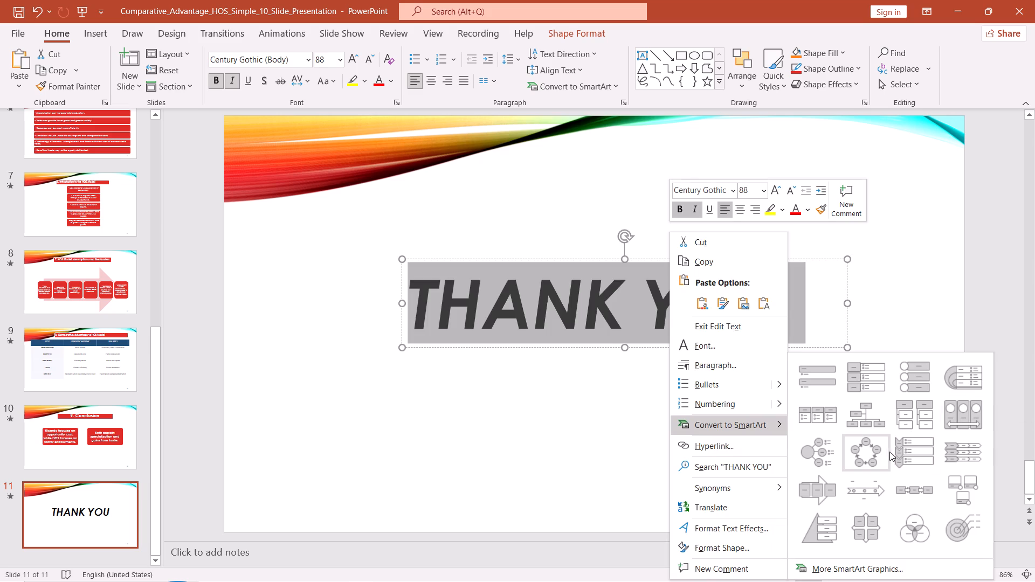
click(861, 453)
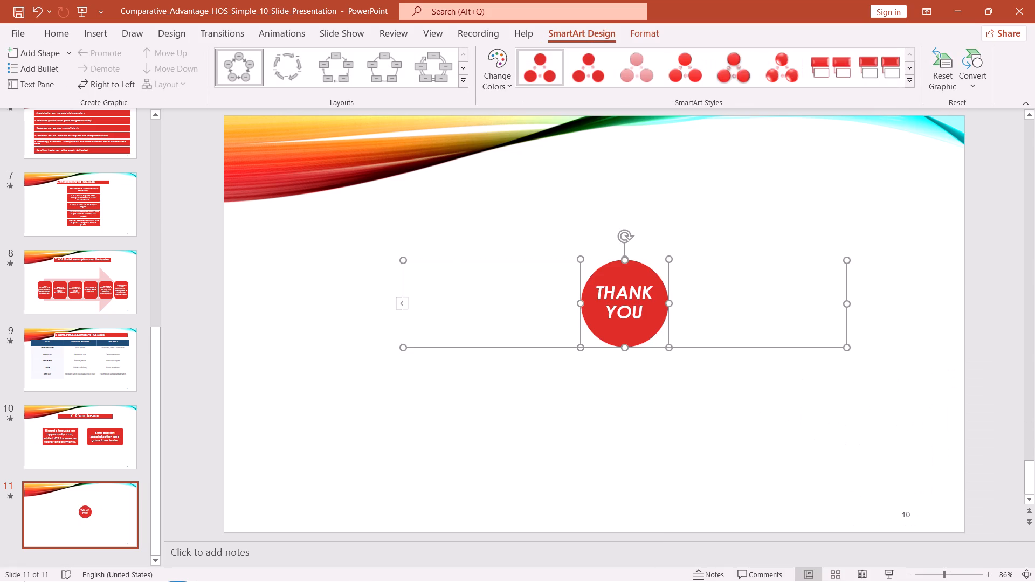
drag(579, 303, 537, 303)
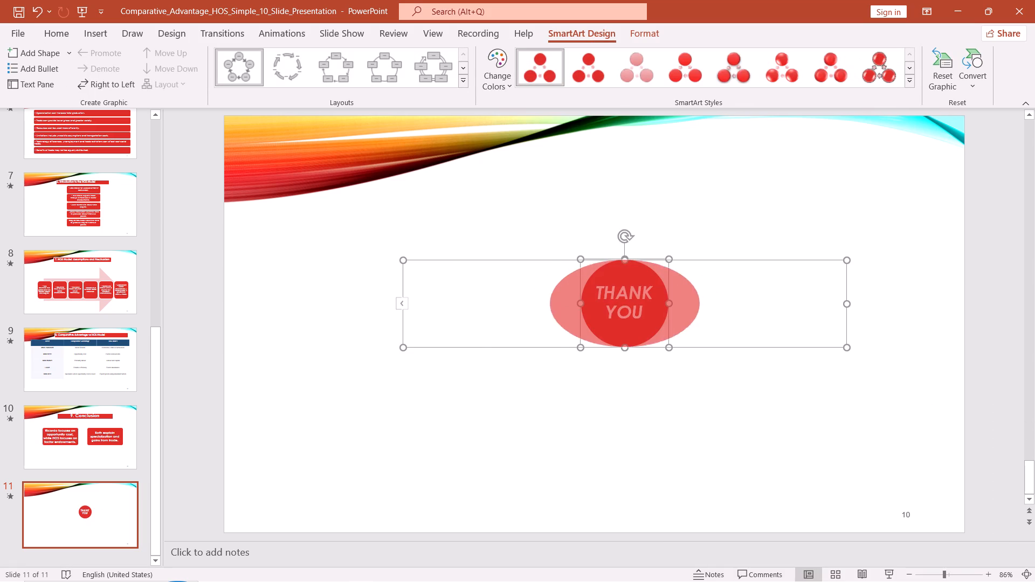
drag(537, 303, 480, 311)
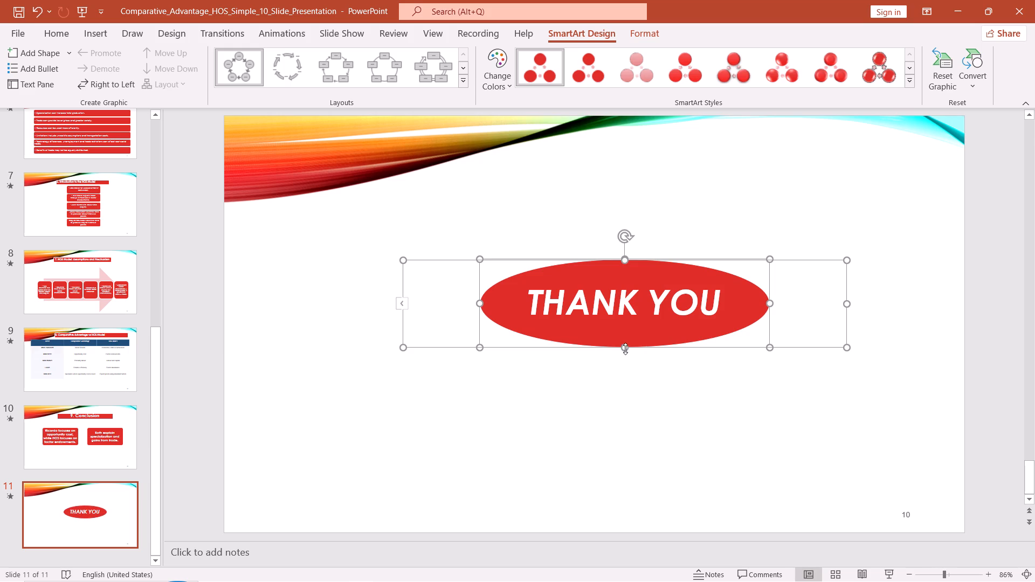
Enlarge slide 11's THANK YOU SmartArt frame downward and stretch the ellipse to fill the frame's full height.
drag(625, 349, 629, 438)
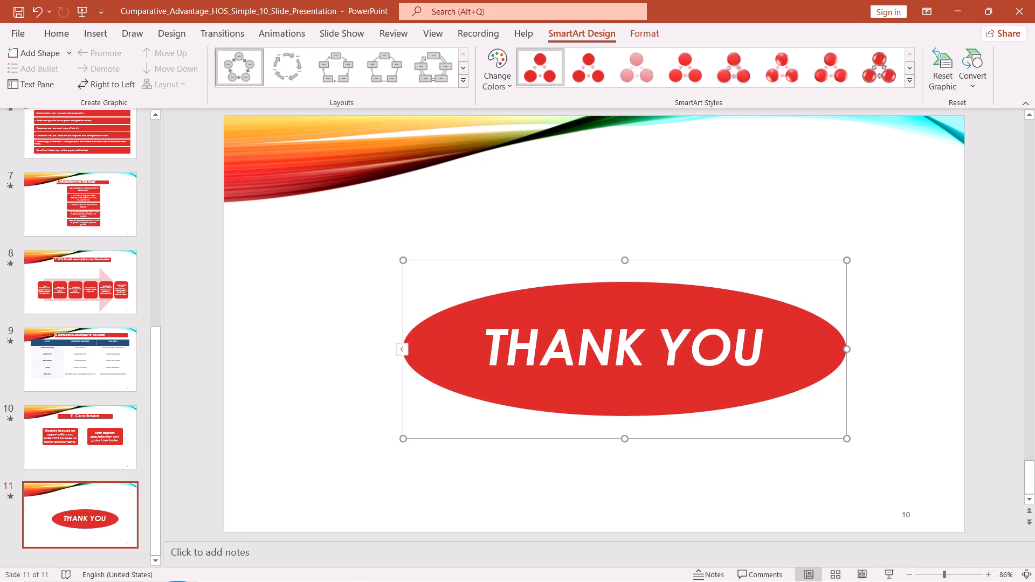
click(677, 146)
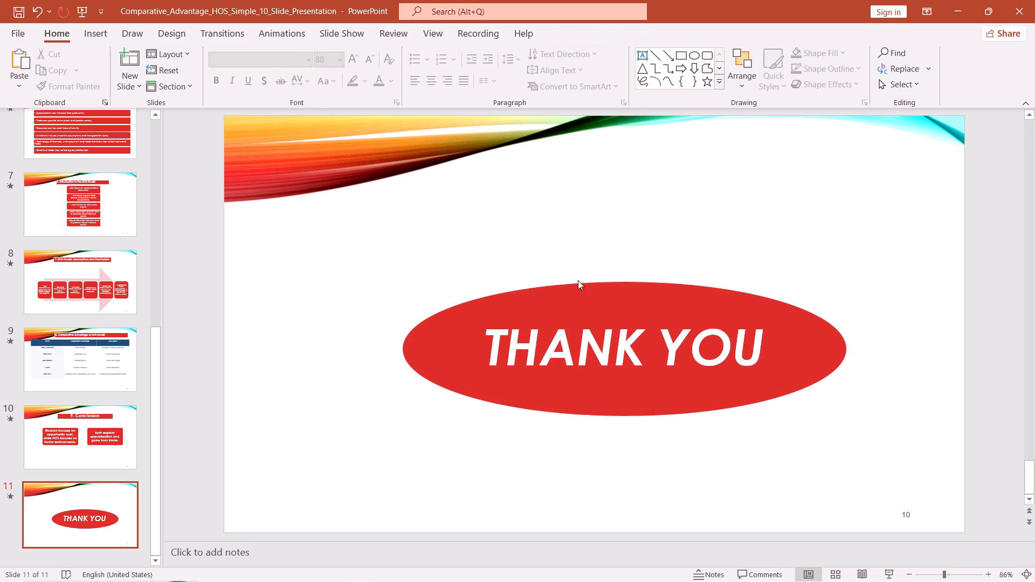
right_click(586, 301)
scroll(586, 301, down, 1)
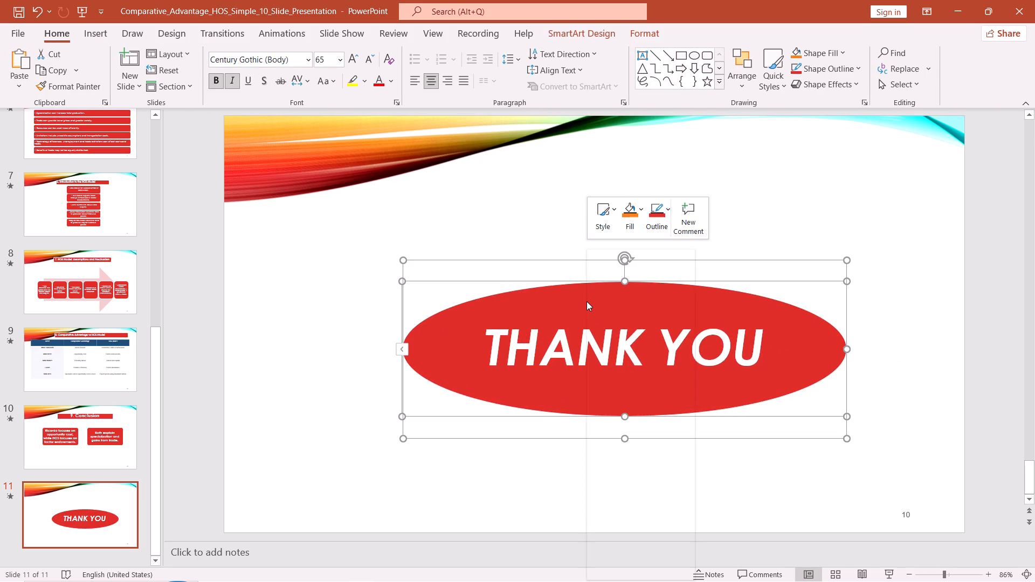
click(575, 301)
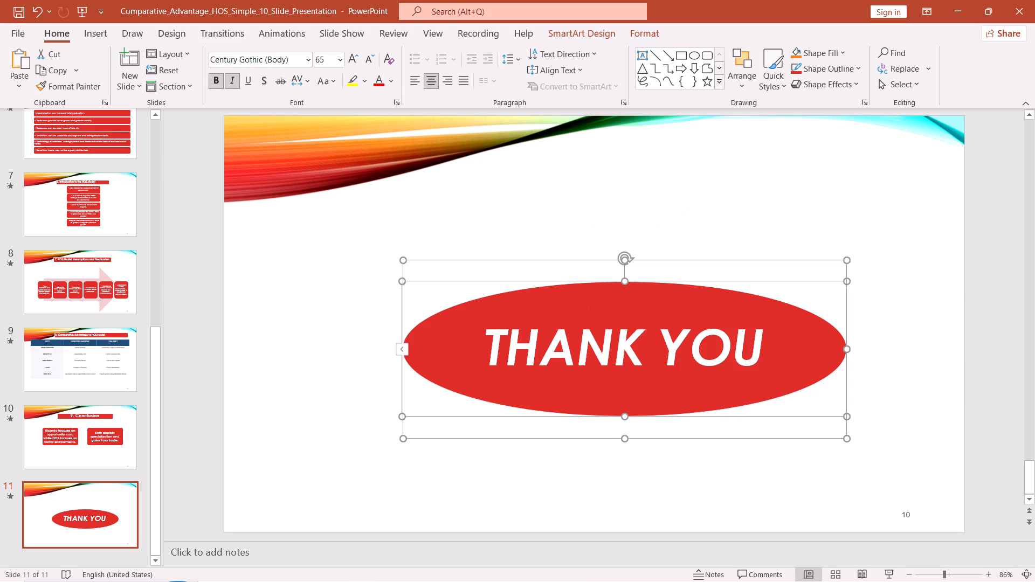
drag(625, 277, 626, 259)
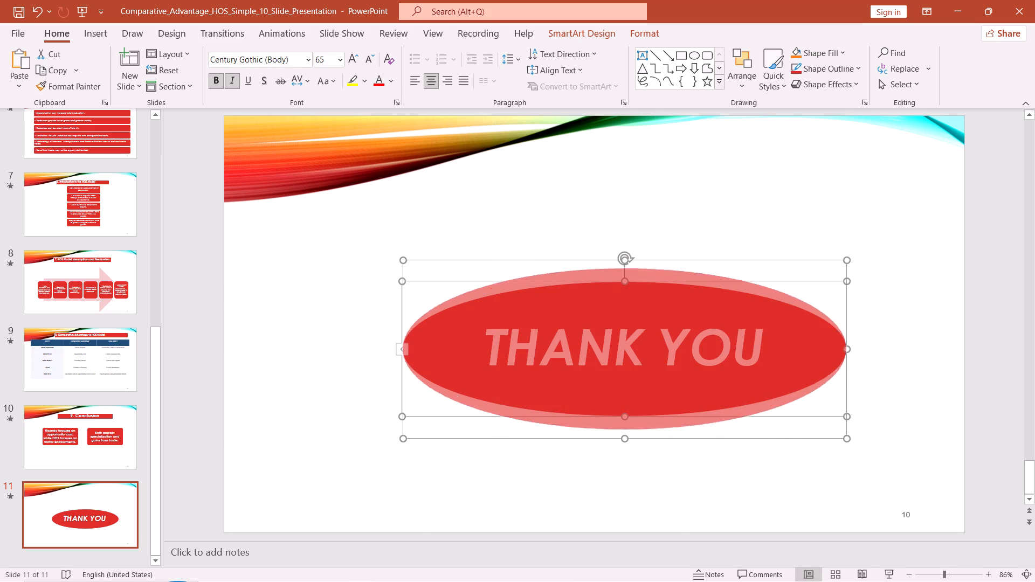
drag(626, 259, 627, 211)
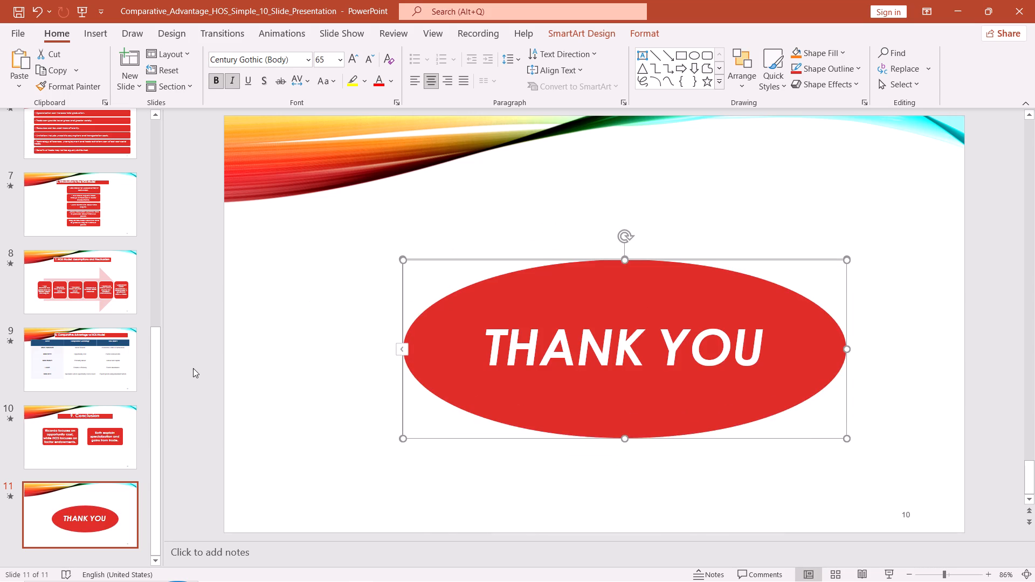
Convert slide 1's "Comparative Advantage Theory and HOS Model" title into an Organization Chart SmartArt graphic.
click(123, 369)
scroll(123, 369, up, 3)
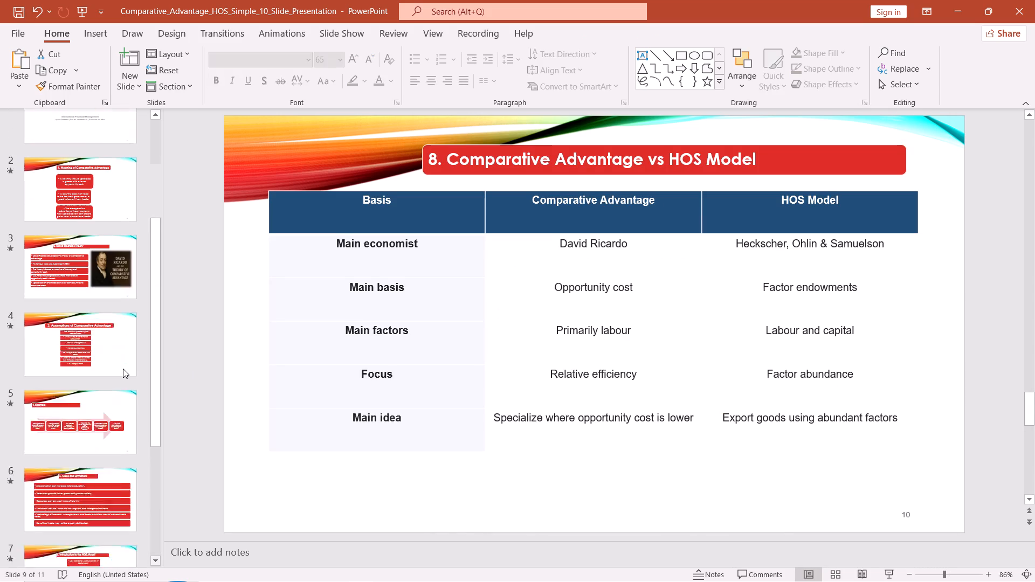
scroll(123, 369, up, 5)
click(54, 157)
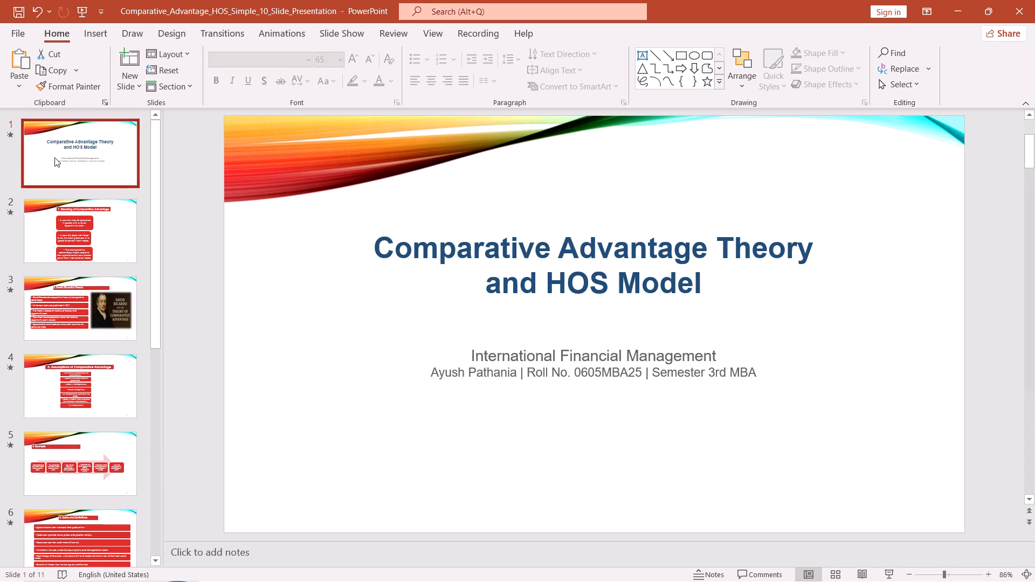
drag(376, 247, 618, 277)
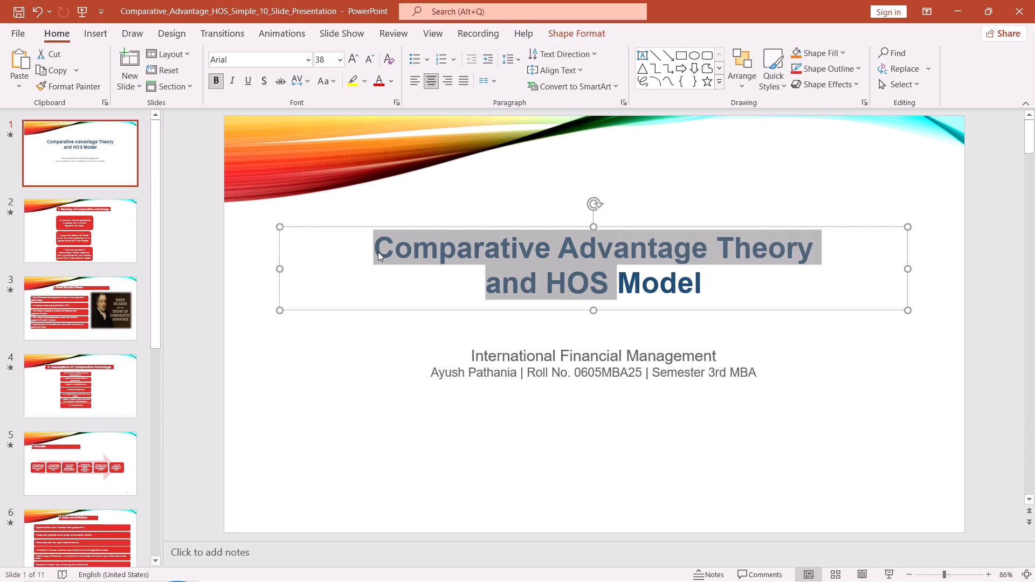
click(377, 243)
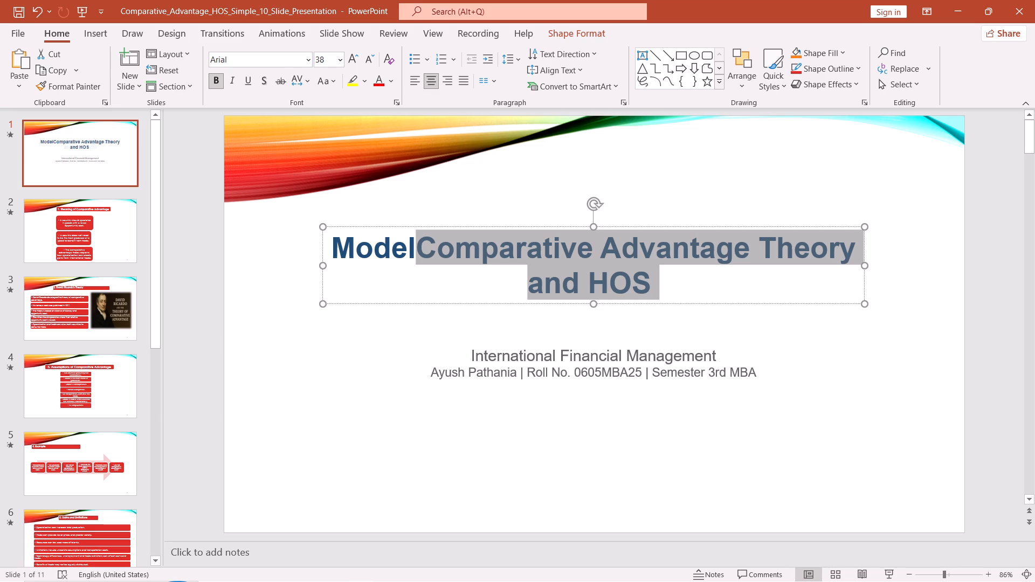
key(ctrl+z)
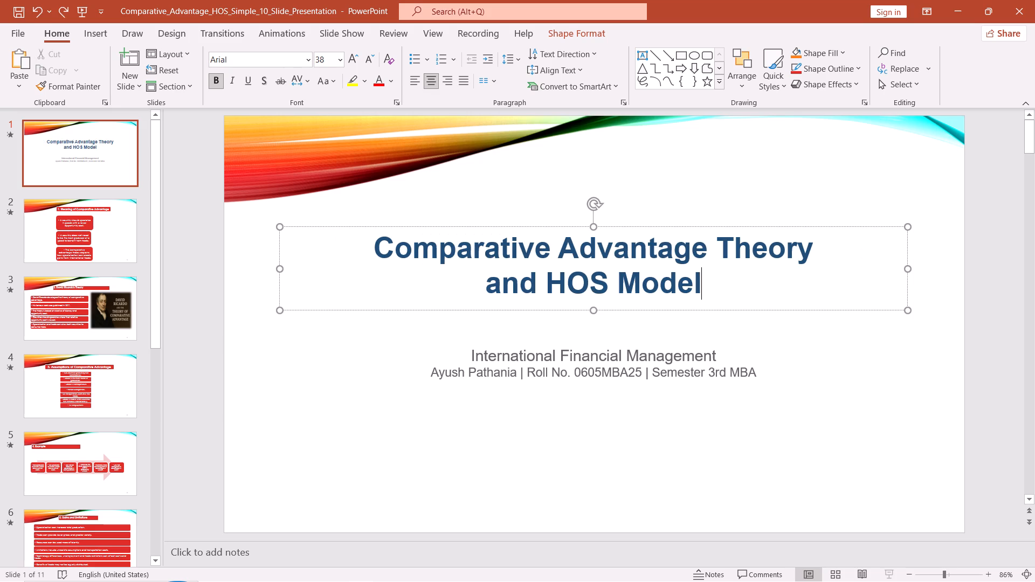
click(369, 242)
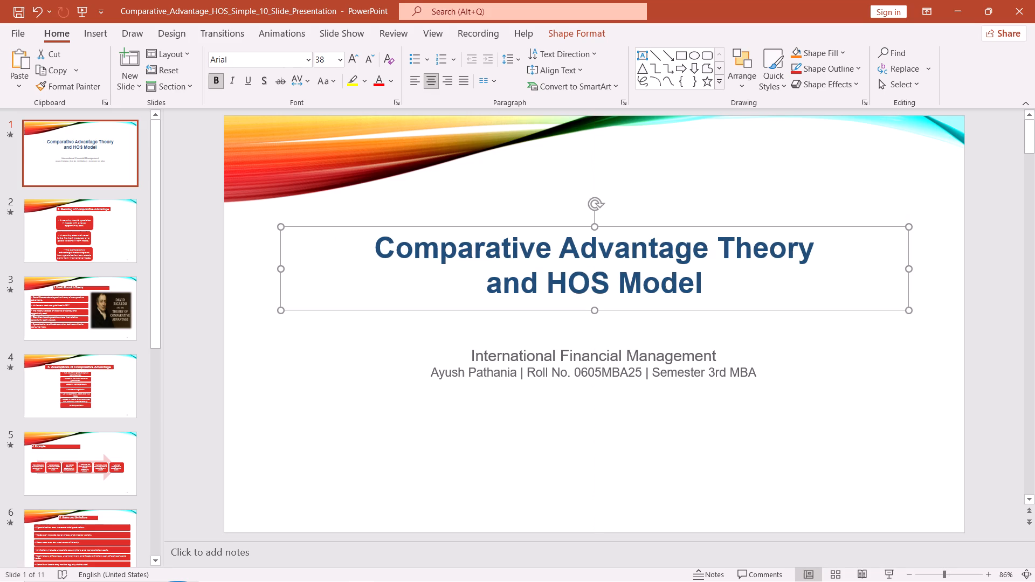
click(377, 244)
drag(377, 244, 563, 272)
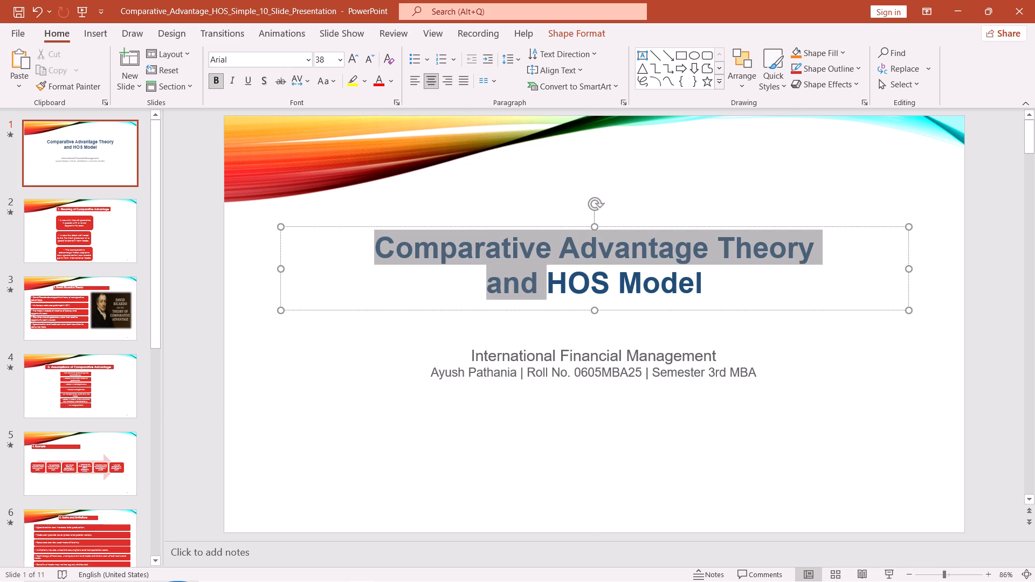
drag(563, 272, 764, 300)
right_click(678, 267)
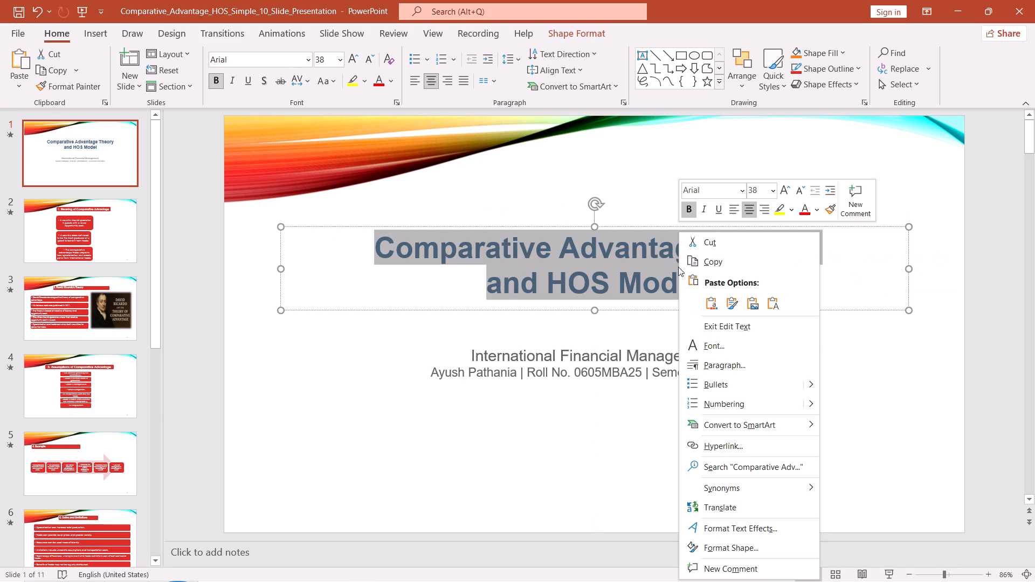
click(755, 420)
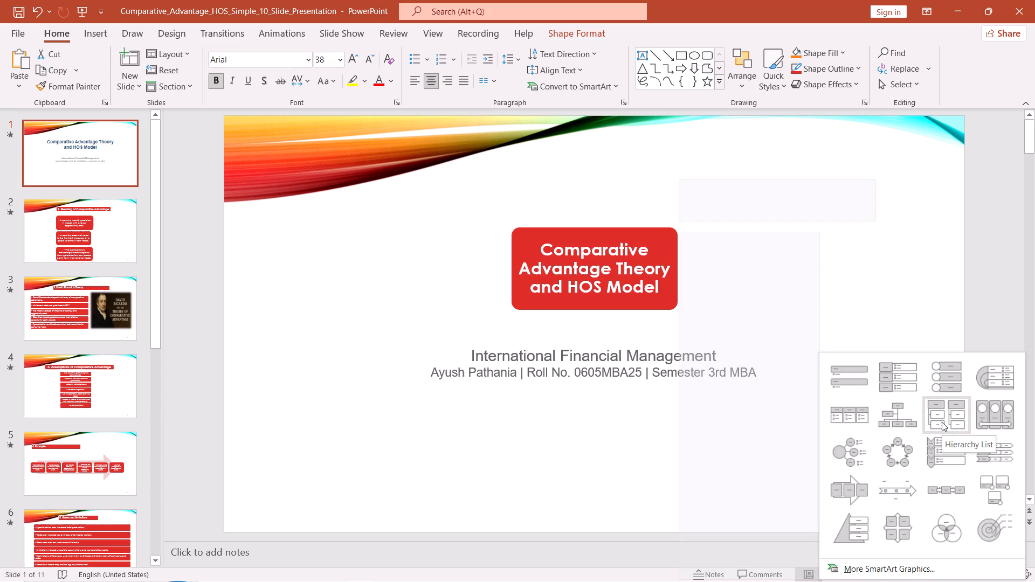
click(884, 422)
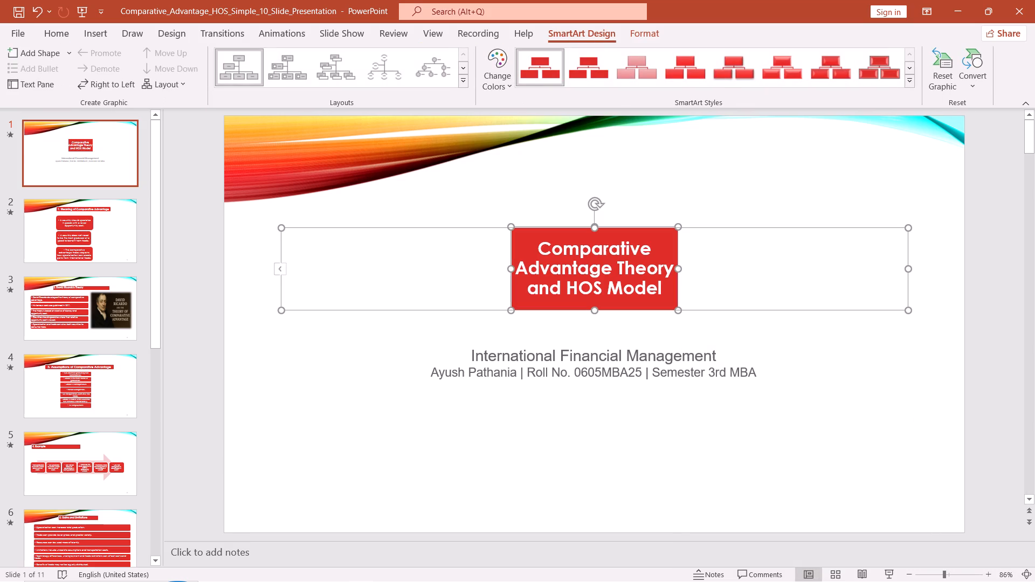
Convert slide 1's "International Financial Management" and student details lines into a Hierarchy List SmartArt graphic with two side-by-side blocks.
drag(471, 354, 763, 376)
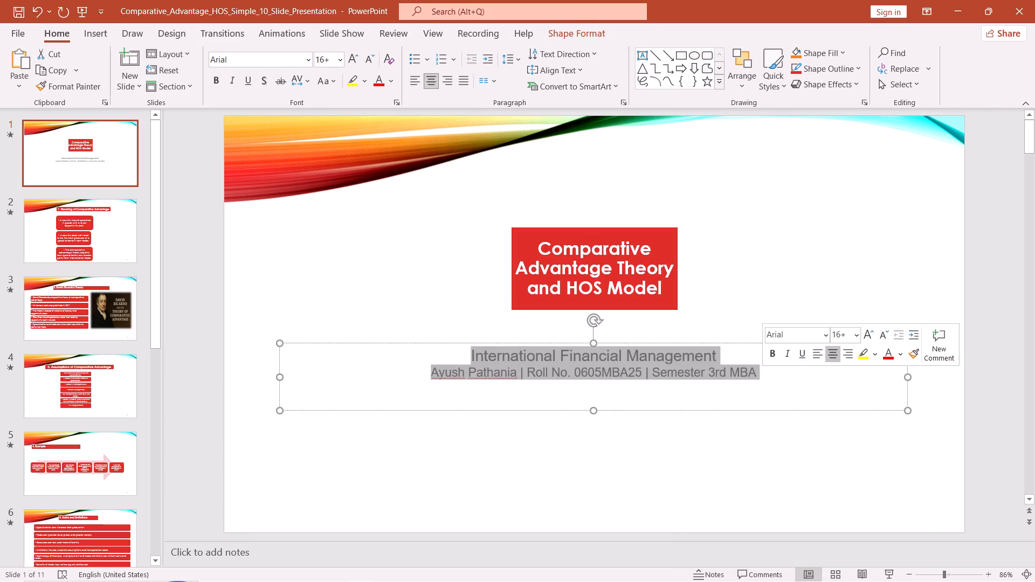
right_click(692, 362)
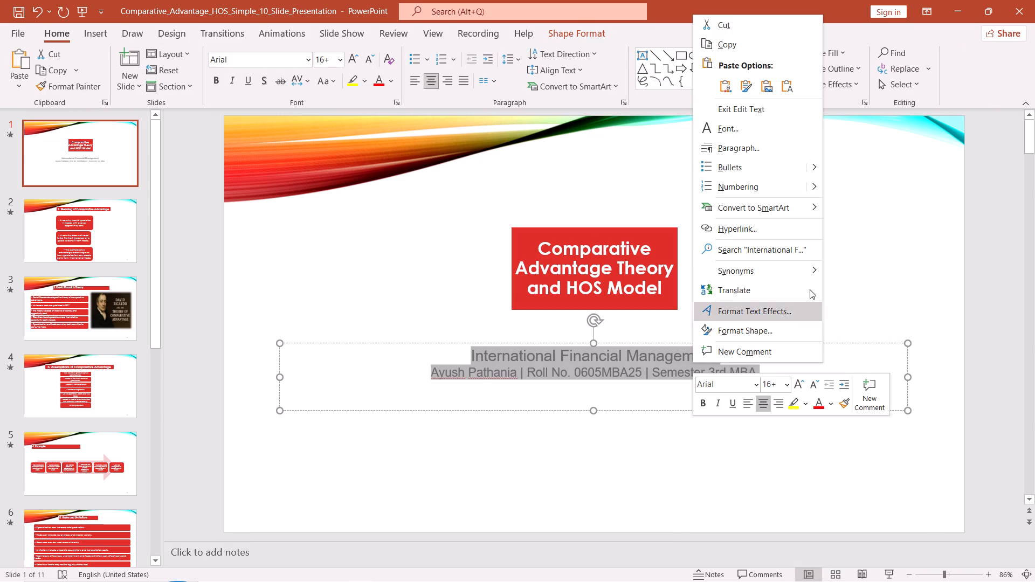
click(782, 211)
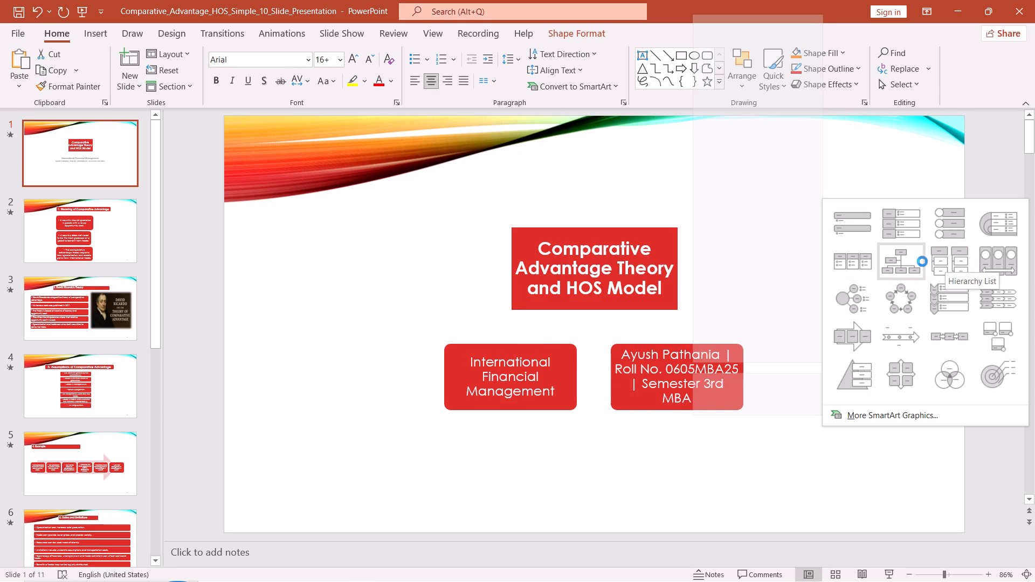
click(946, 262)
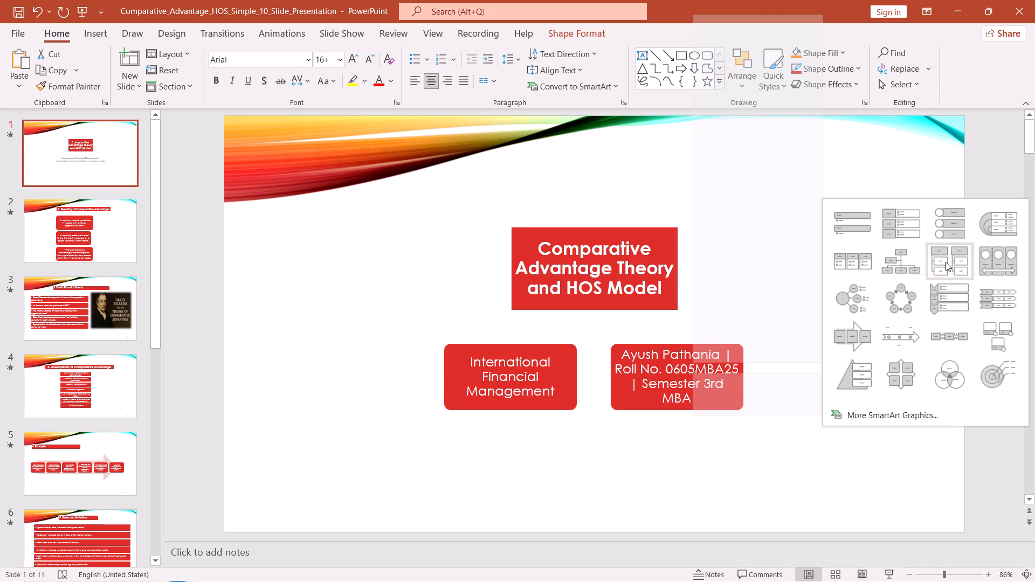
Remove the vertical-bar separators from the student details block and start the roll number on a new line below the name.
click(736, 354)
key(BackSpace)
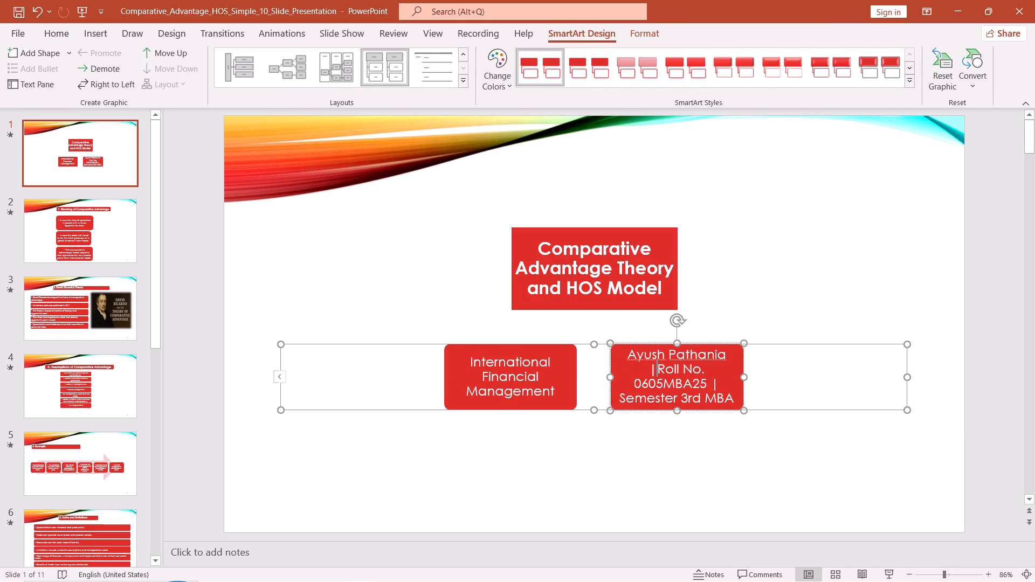
key(BackSpace)
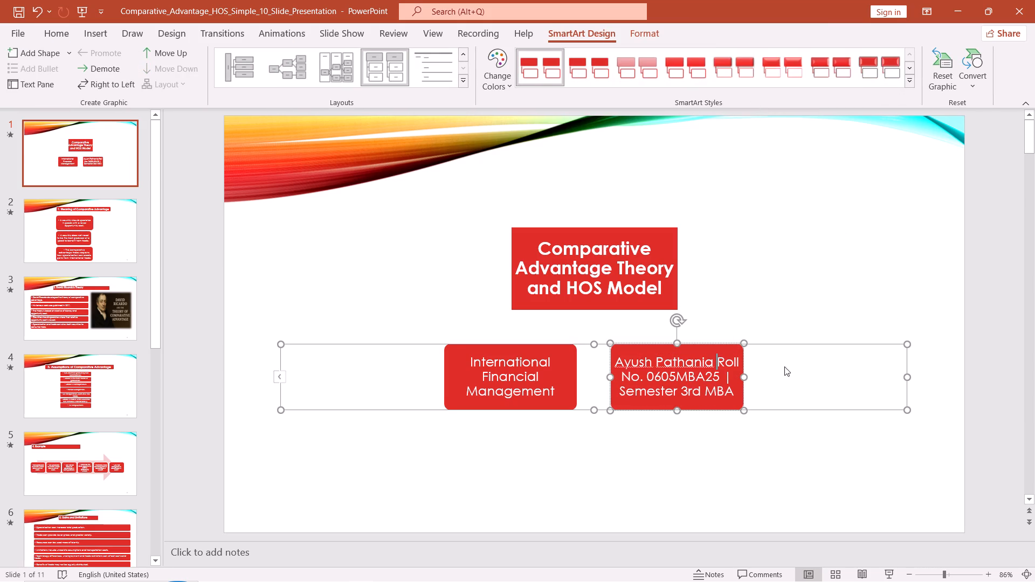
click(729, 376)
key(BackSpace)
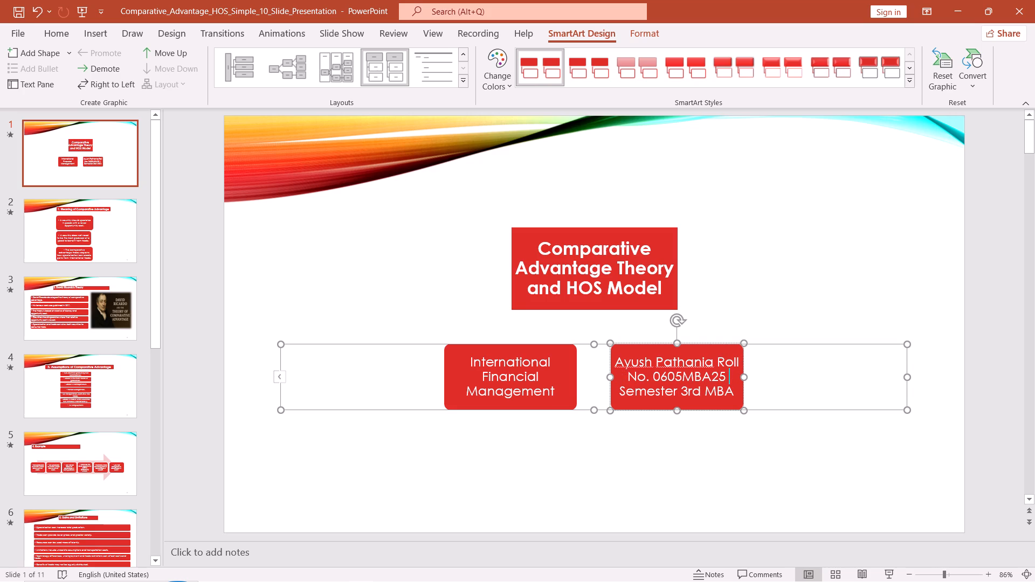
click(713, 362)
key(Return)
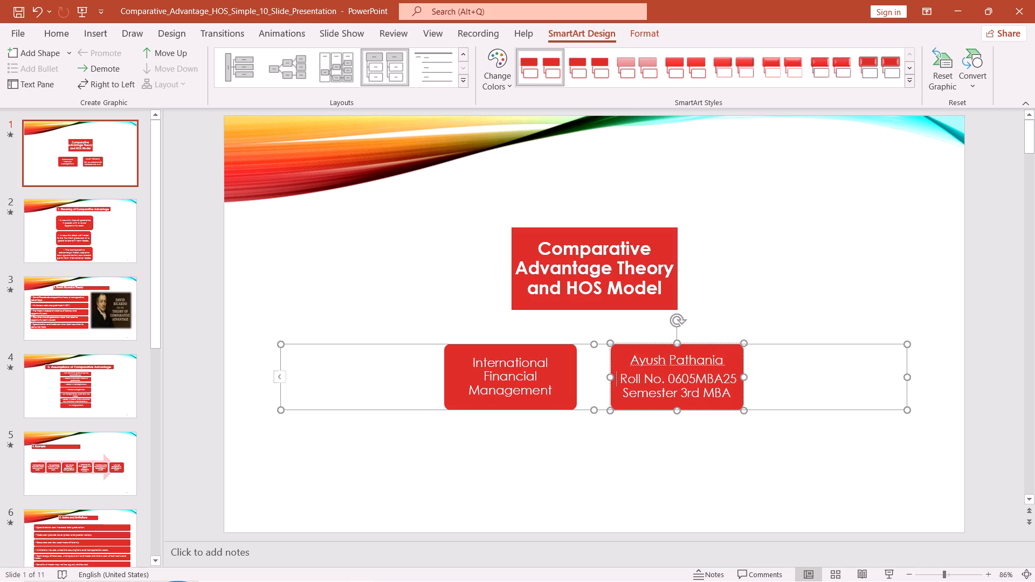
Widen both the "International Financial Management" block and the student details block on slide 1.
click(452, 373)
drag(444, 375, 442, 375)
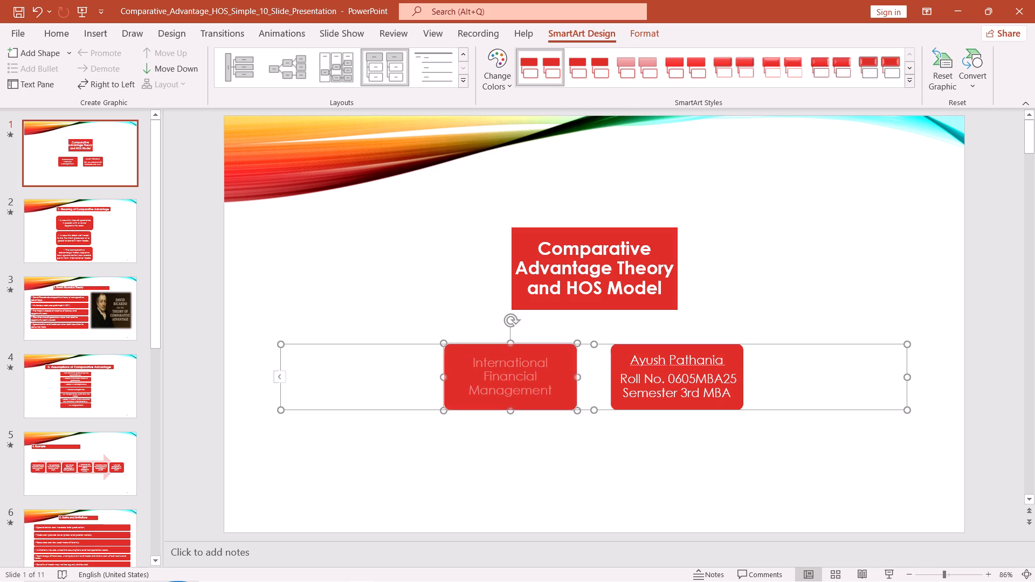
drag(442, 375, 415, 375)
click(660, 368)
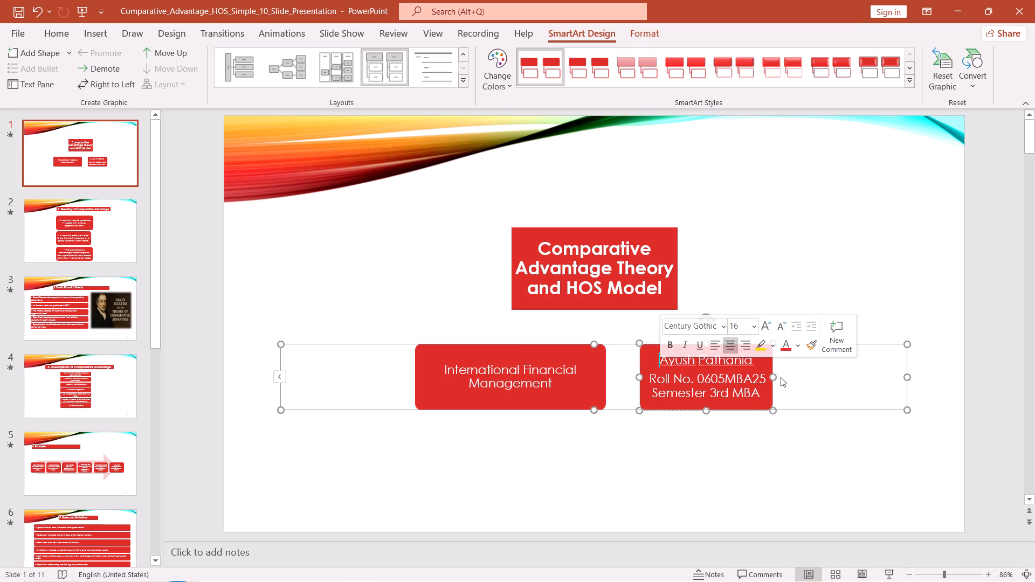
drag(776, 377, 810, 377)
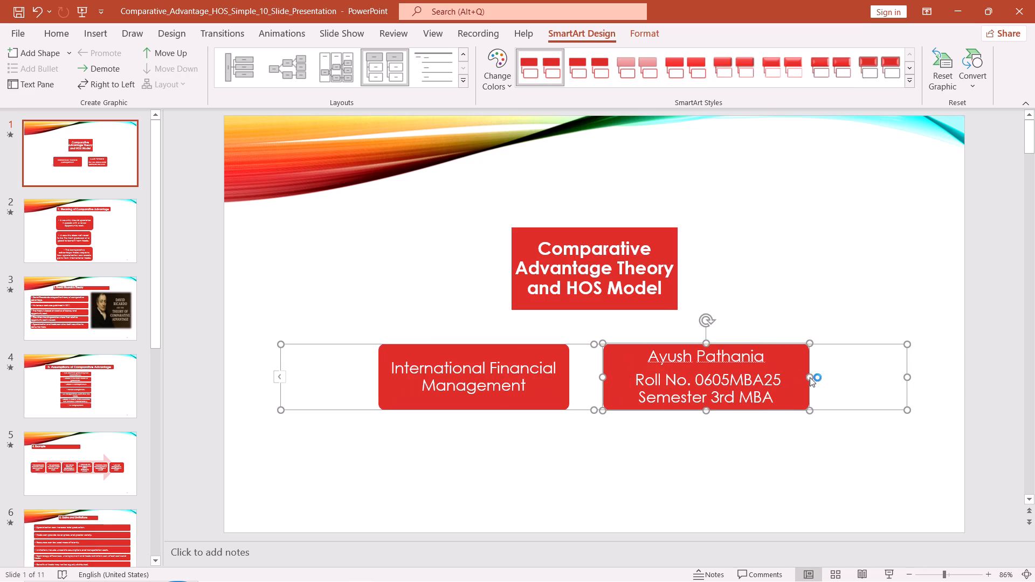
click(653, 454)
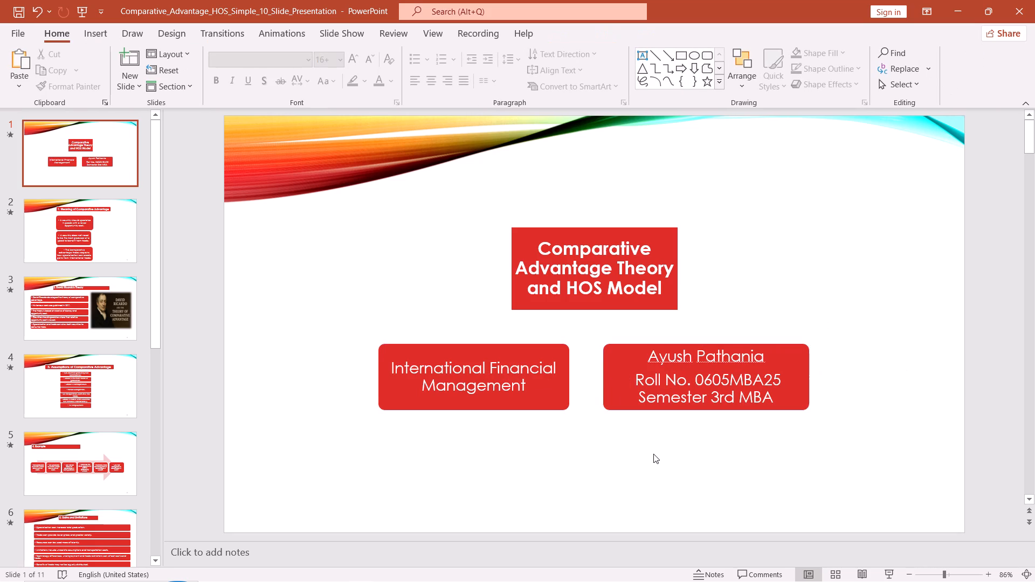
Widen slide 1's title box to nearly twice its width so that "Comparative Advantage" fits on one line.
drag(568, 293, 503, 265)
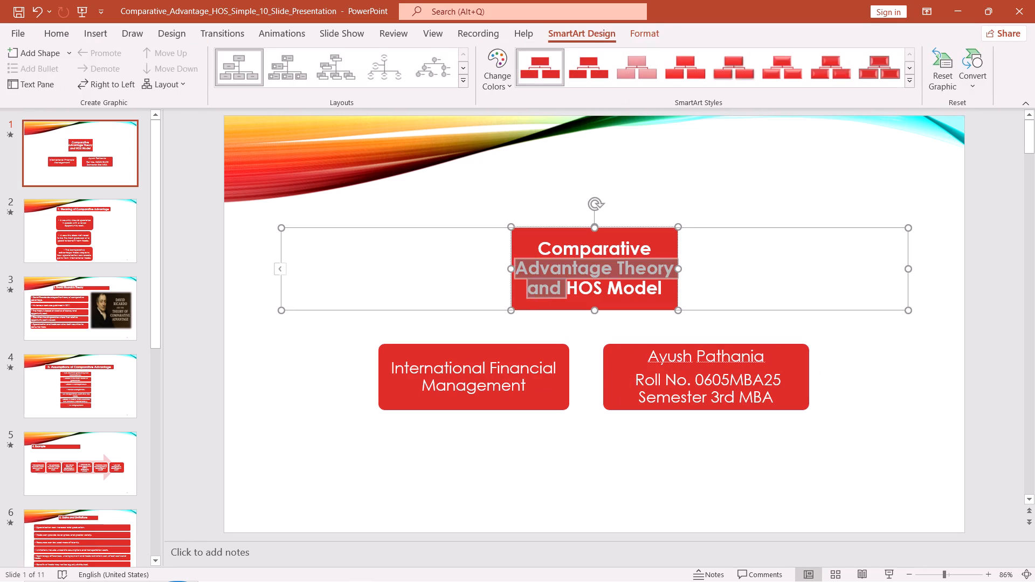
drag(503, 265, 511, 266)
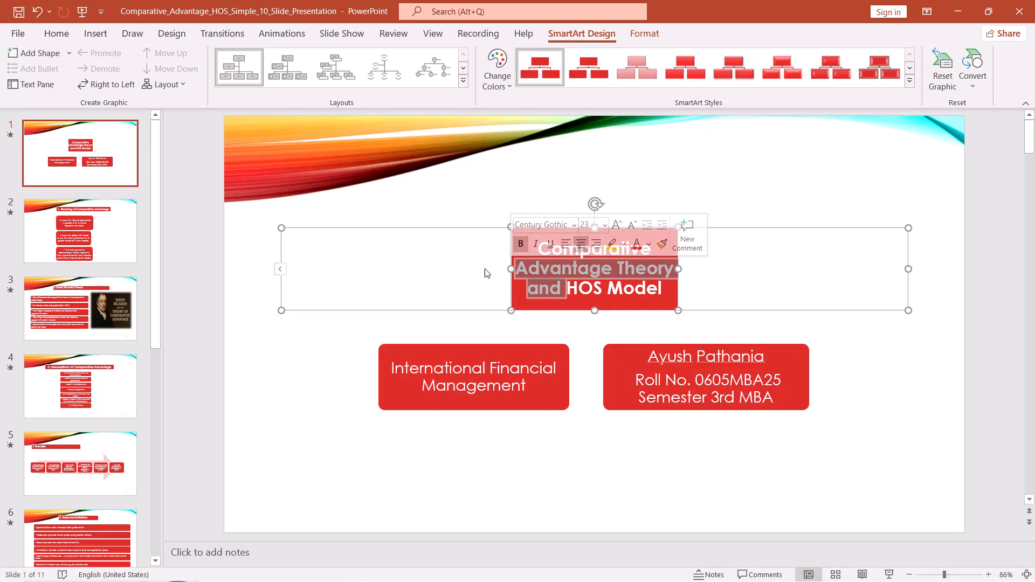
click(485, 268)
click(534, 260)
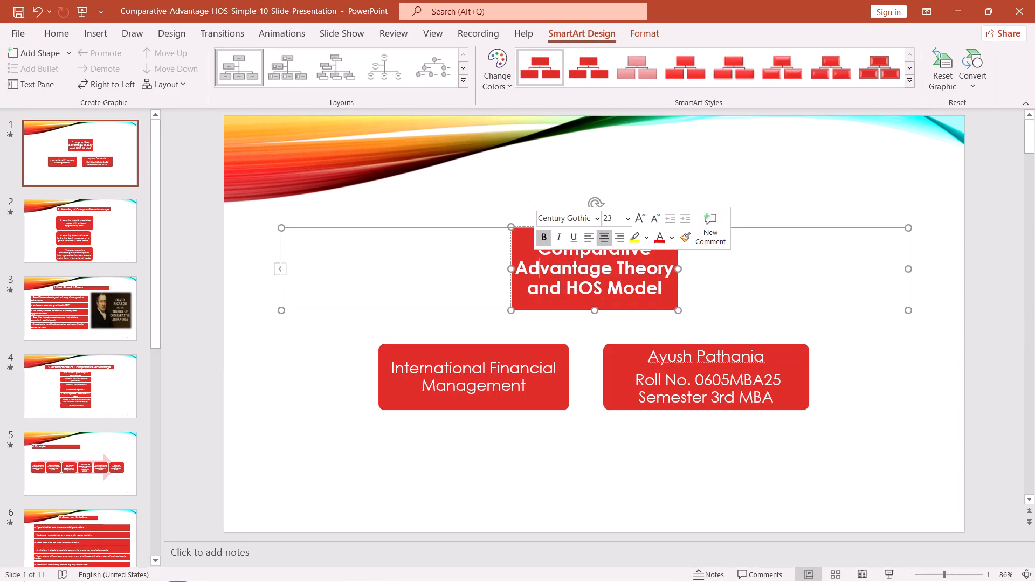
drag(508, 268, 457, 266)
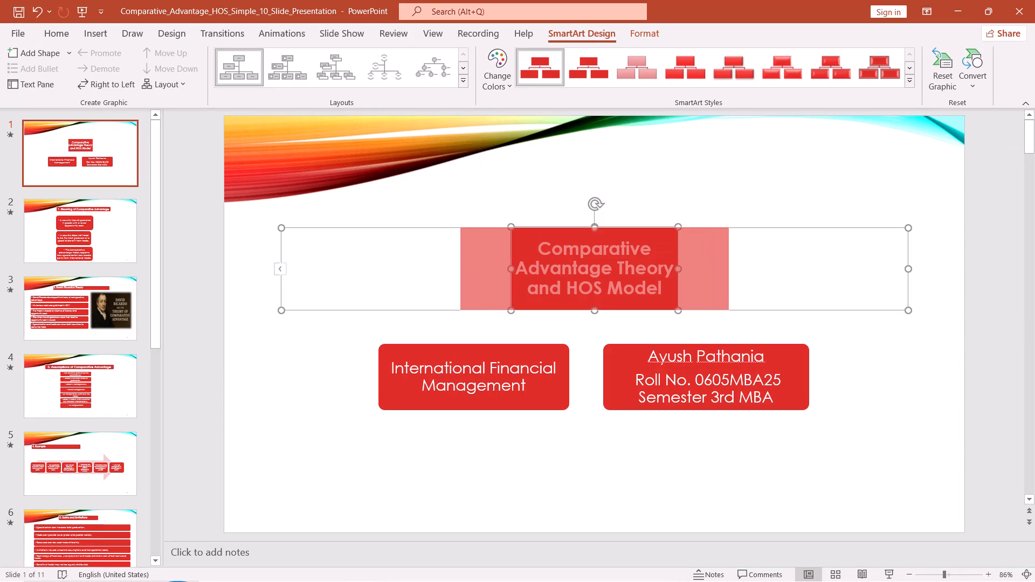
drag(457, 266, 437, 266)
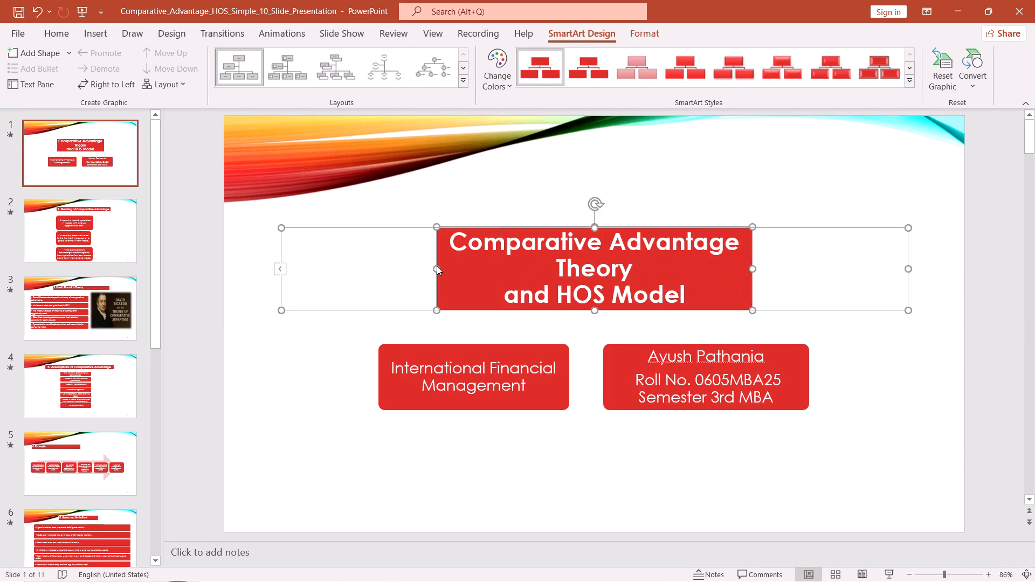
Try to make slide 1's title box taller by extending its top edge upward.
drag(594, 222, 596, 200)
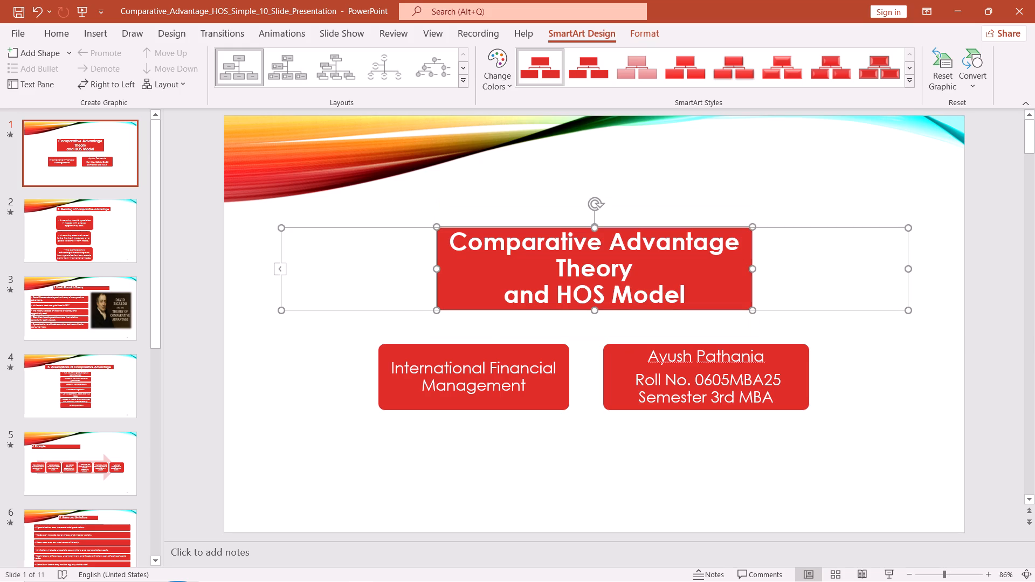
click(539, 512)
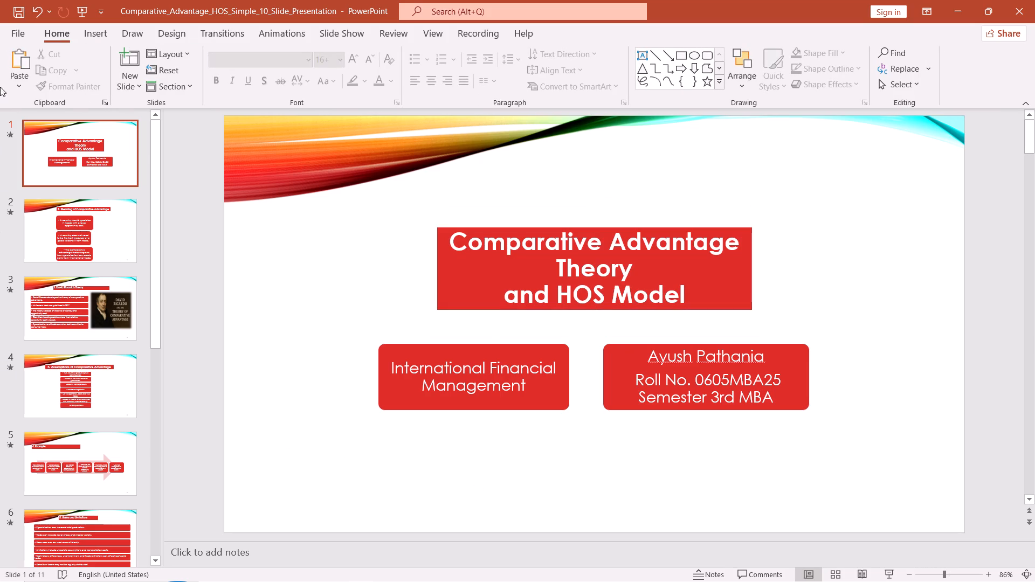
Save the presentation.
click(11, 7)
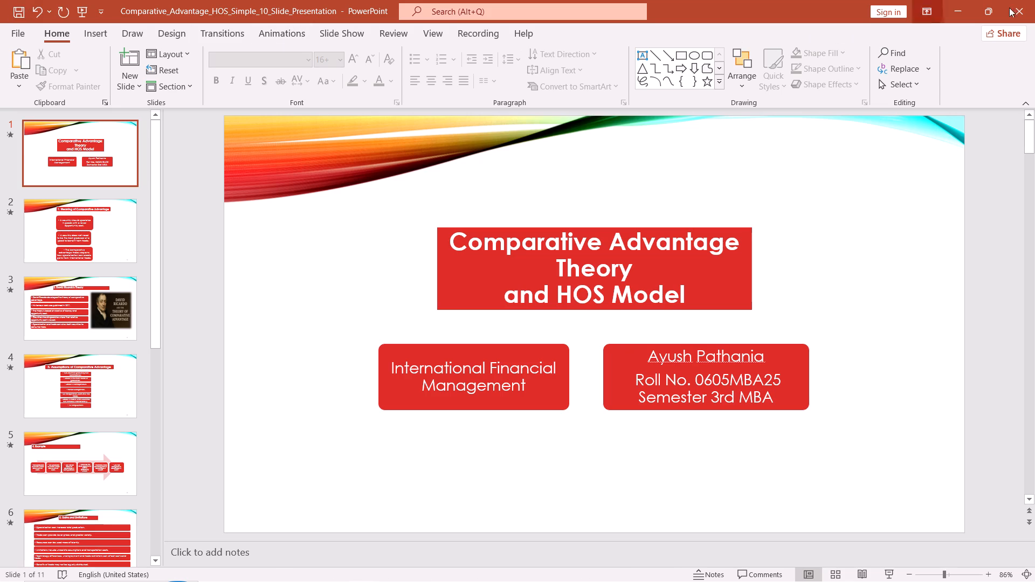
Switch to the Desktop folder in File Explorer and share the Comparative_Advantage_HOS_Simple_10_Slide_Presentation file through WhatsApp.
click(961, 3)
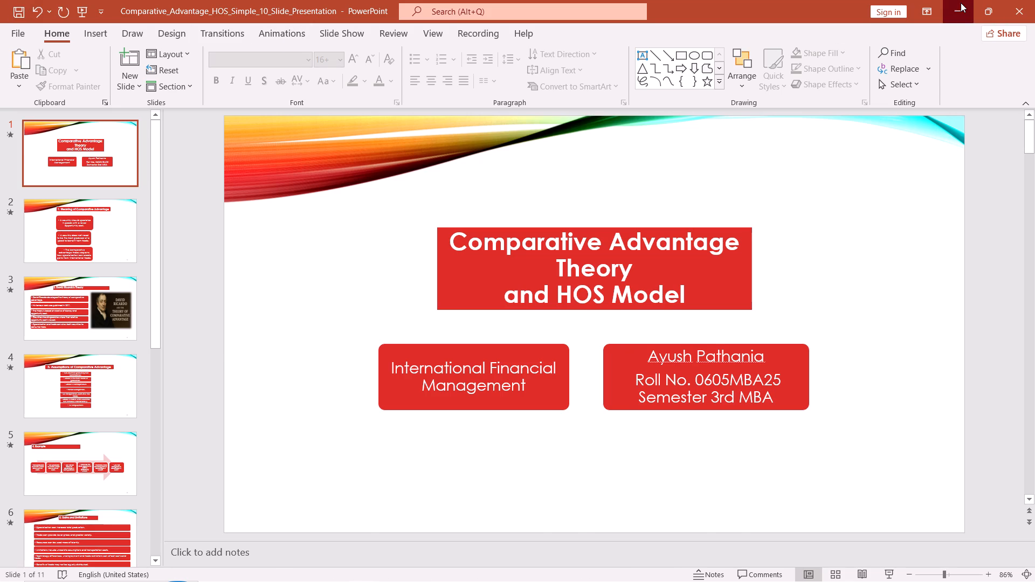
right_click(479, 341)
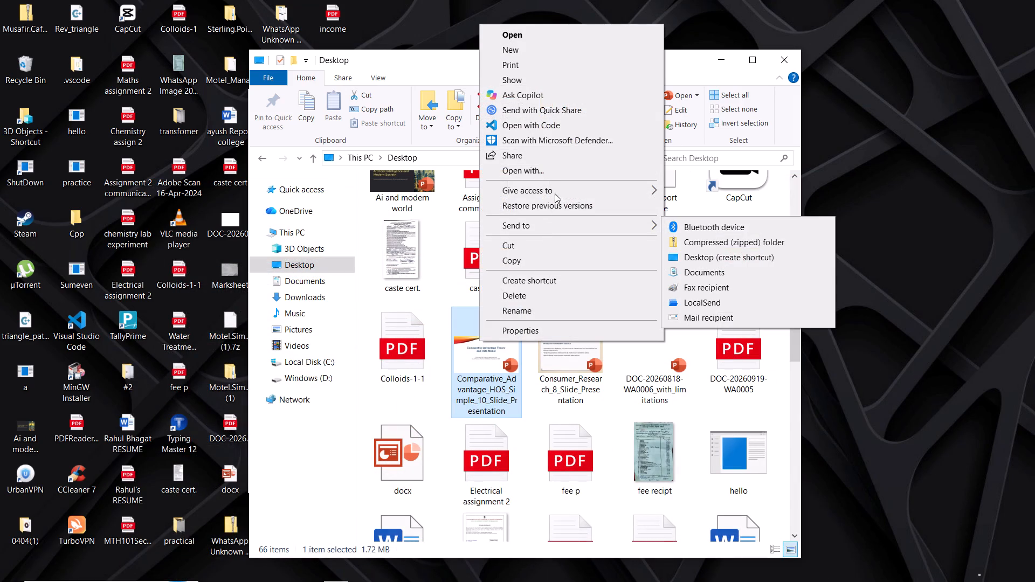
click(558, 155)
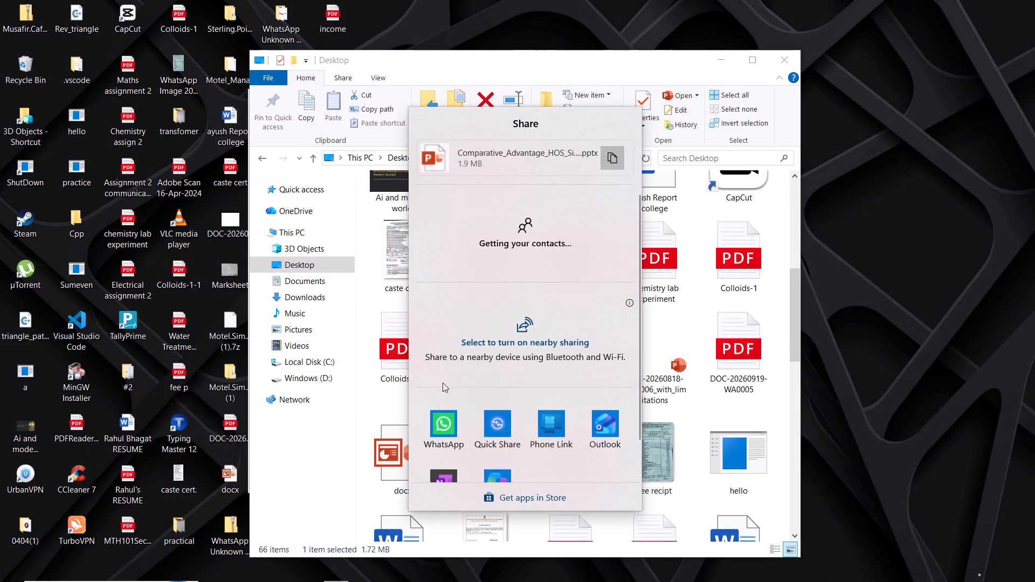
click(439, 412)
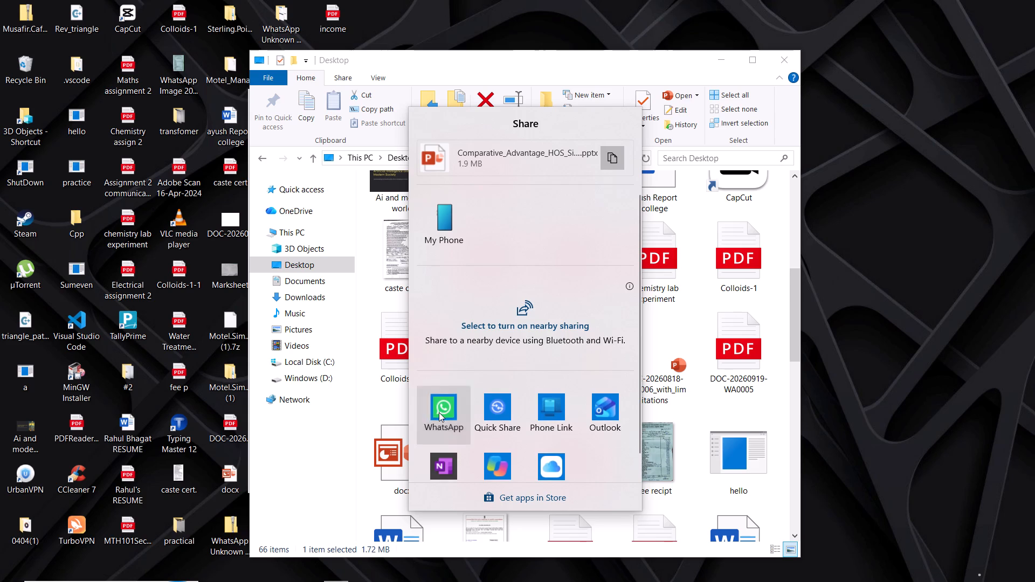
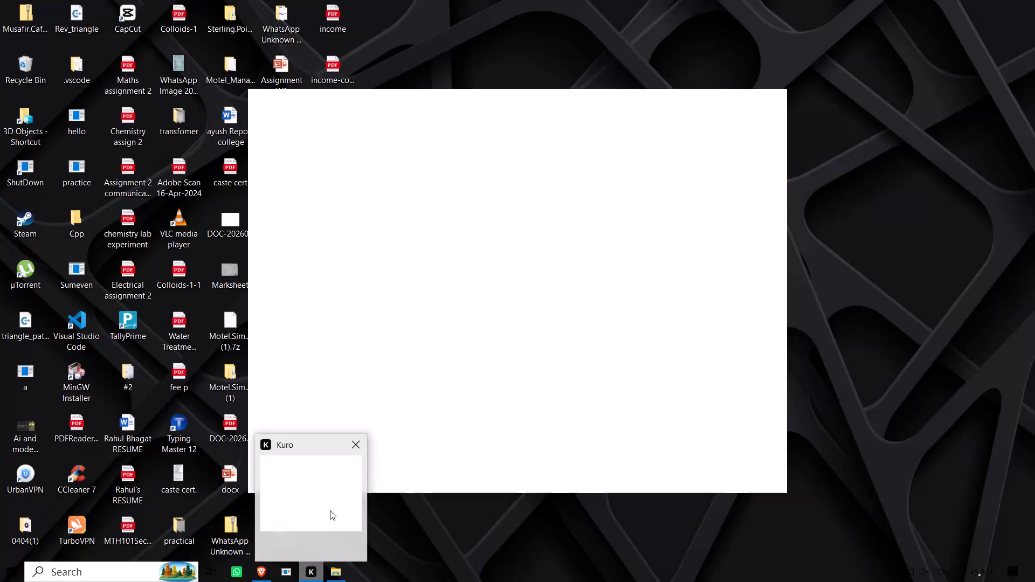
Close the blank Kuro window and relaunch Kuro from its desktop shortcut.
click(353, 442)
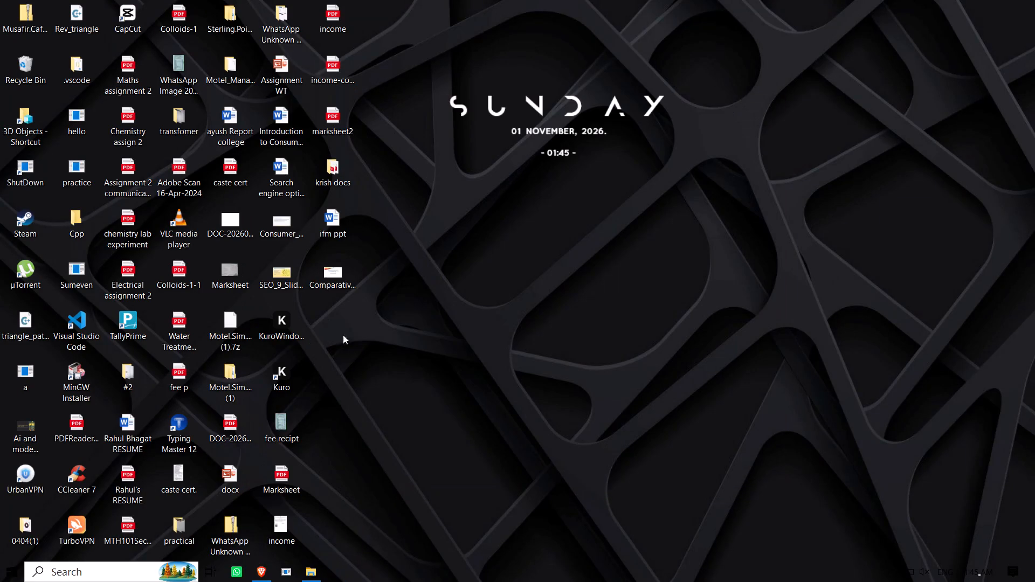
double_click(281, 372)
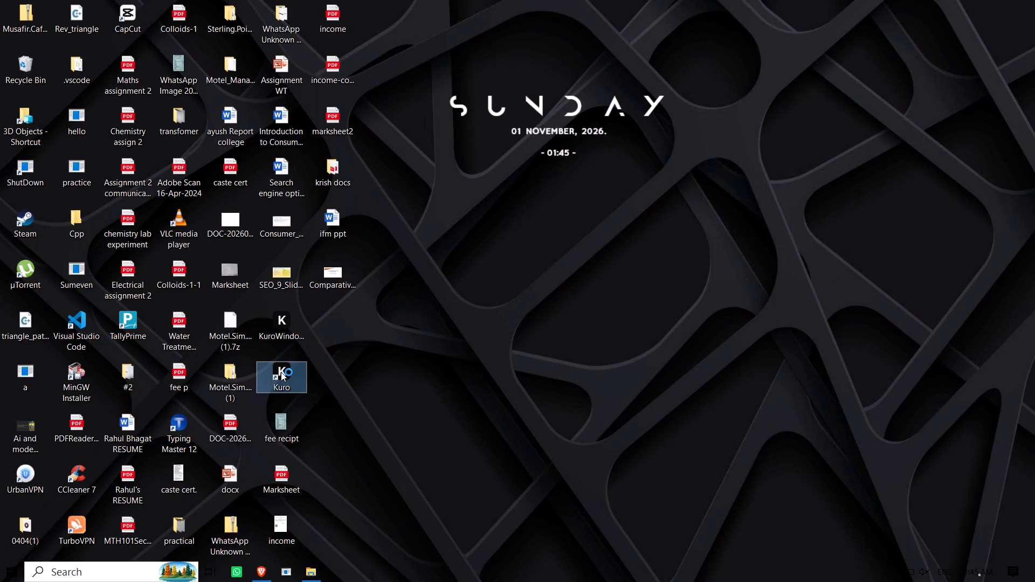
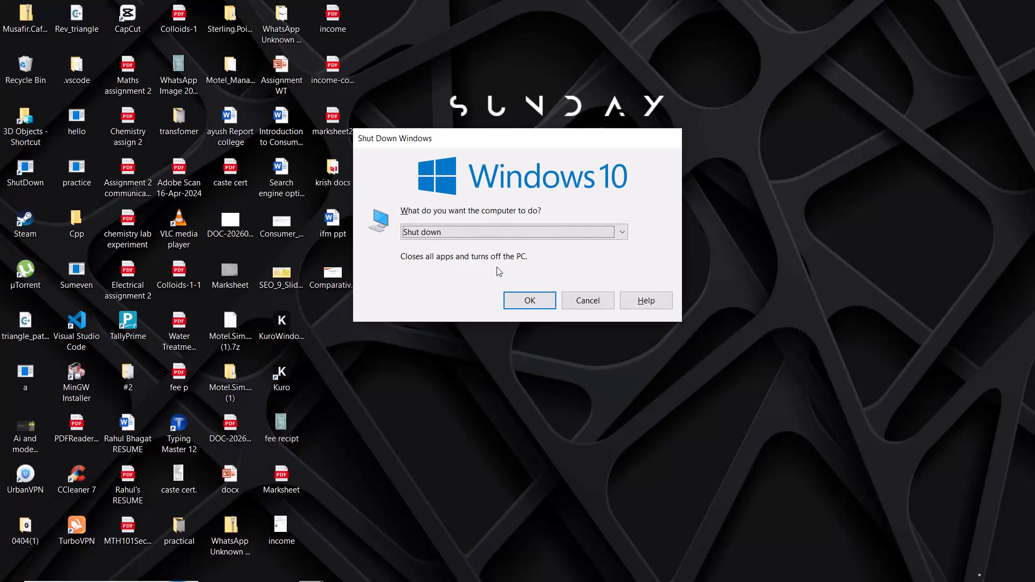
Select Restart instead of Shut down as the action for the computer in the Shut Down Windows dialog.
key(Down)
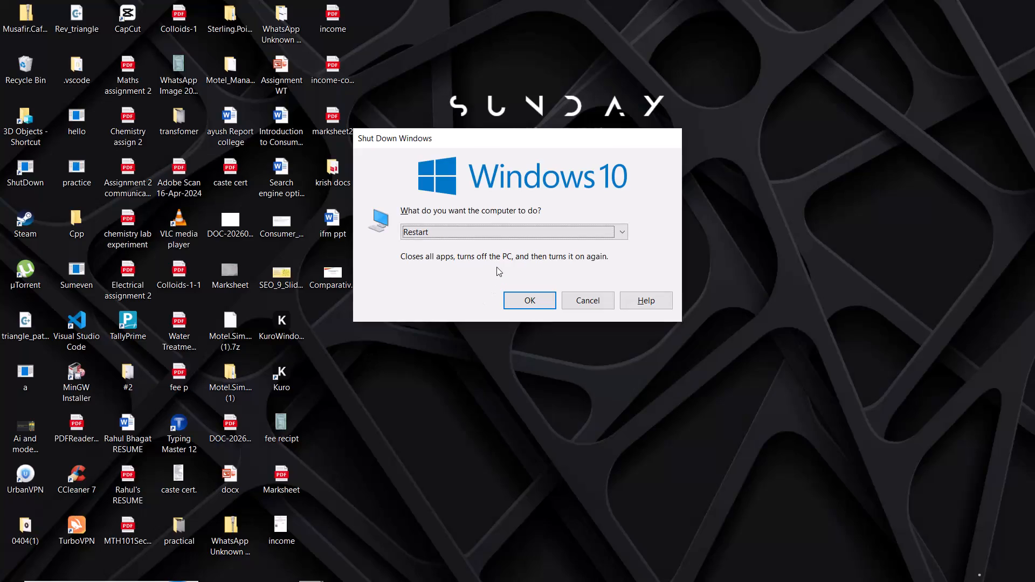